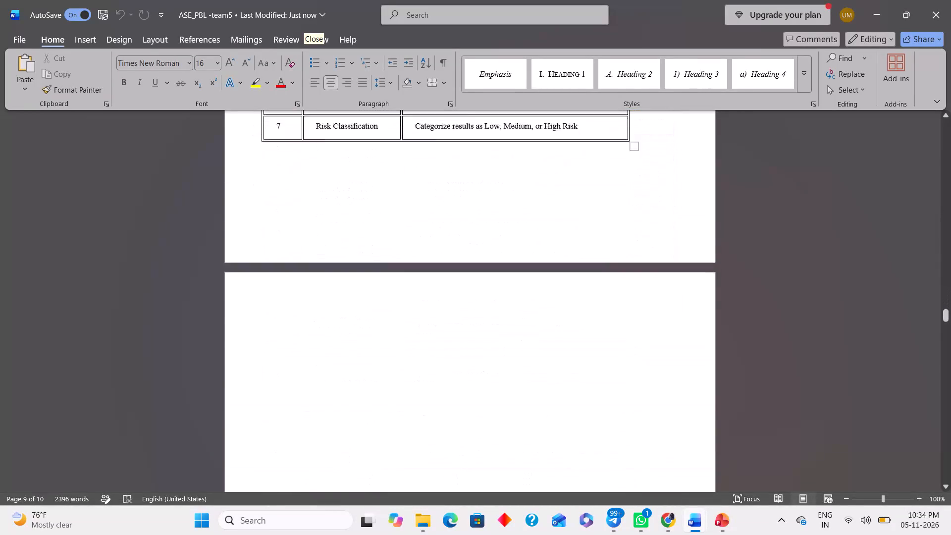
Close the ASE_PBL -team5 document.
left_click(950, 3)
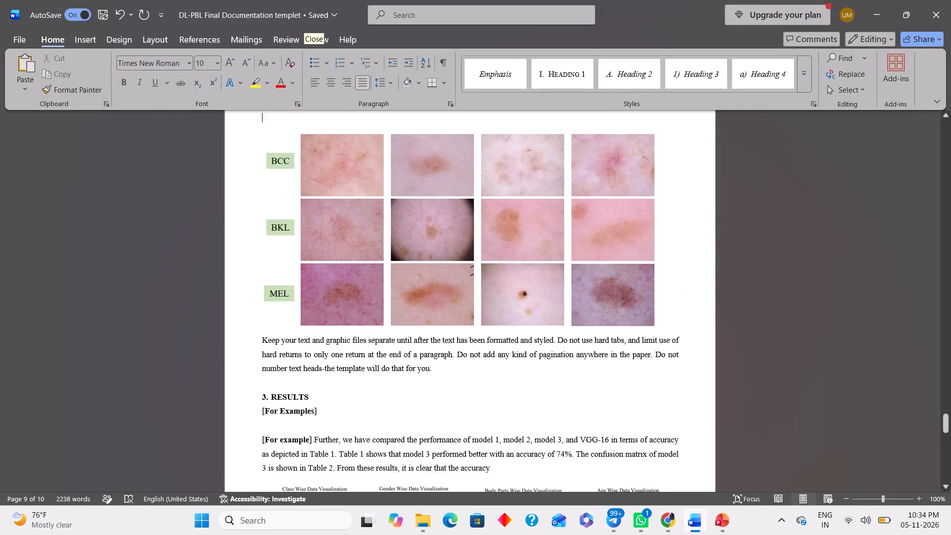
Review the DL-PBL documentation up to the skin-lesion sample images at the end of the Experiments section.
scroll(657, 234, "up", 5)
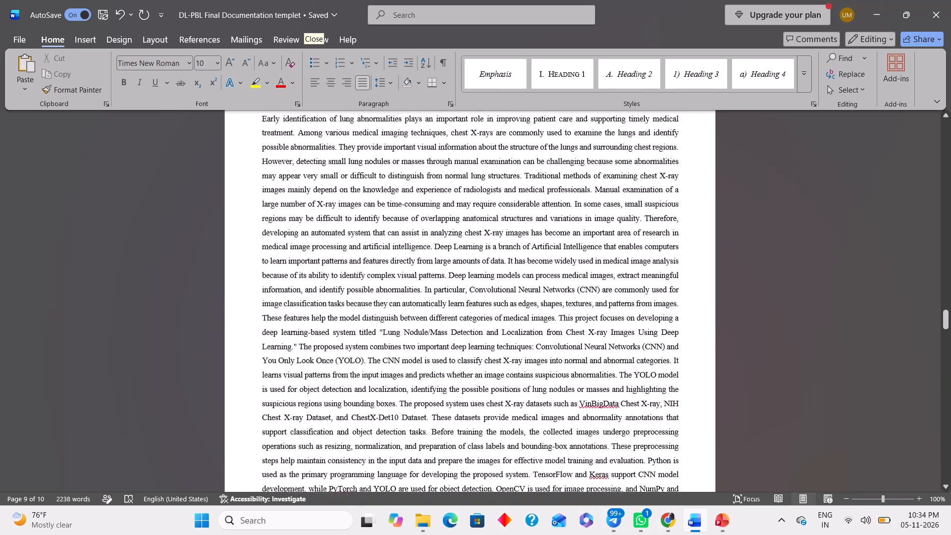
scroll(657, 234, "down", 3)
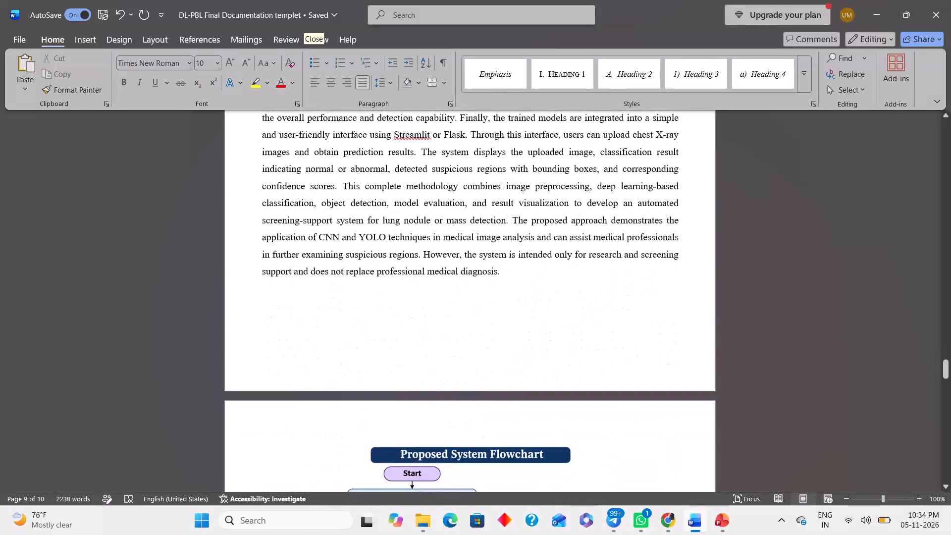
scroll(657, 234, "down", 4)
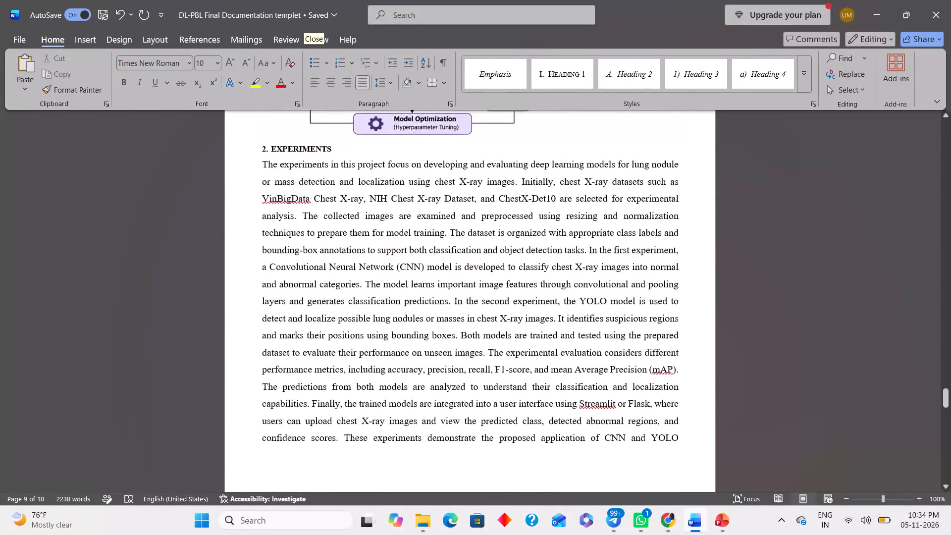
scroll(657, 234, "down", 3)
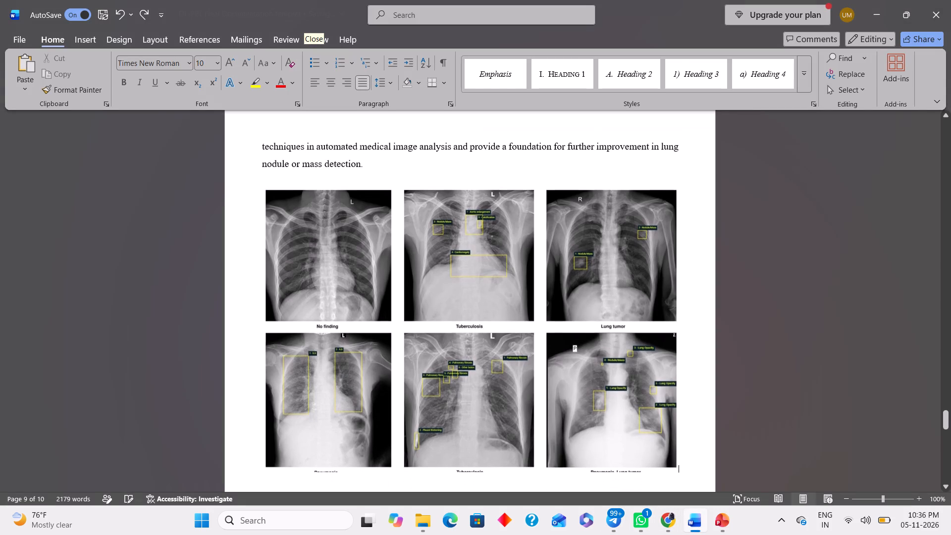
Shrink the pasted chest X-ray image proportionally to about a third of the text width.
scroll(267, 217, "right", 1)
left_click(316, 232)
scroll(578, 365, "down", 1)
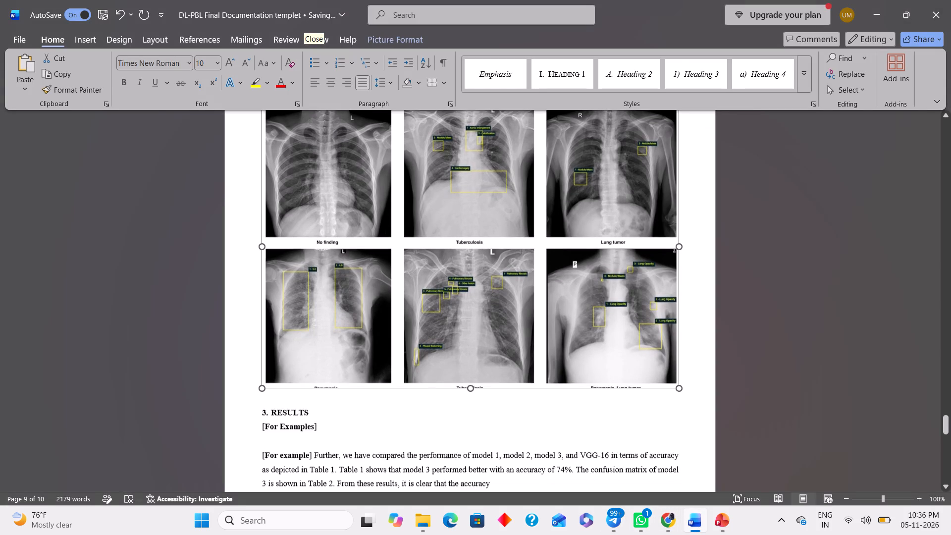
left_click_drag(678, 380, 438, 245)
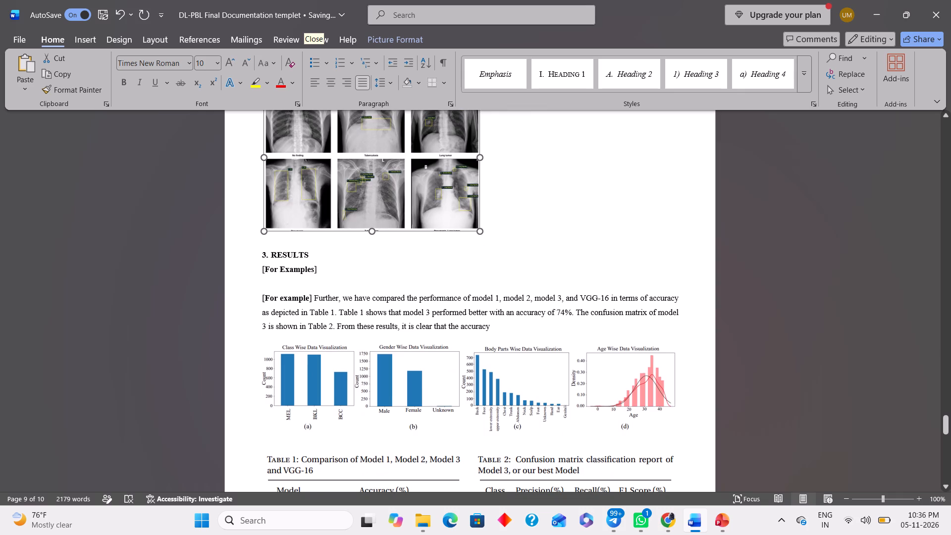
scroll(438, 245, "up", 1)
left_click_drag(477, 388, 449, 364)
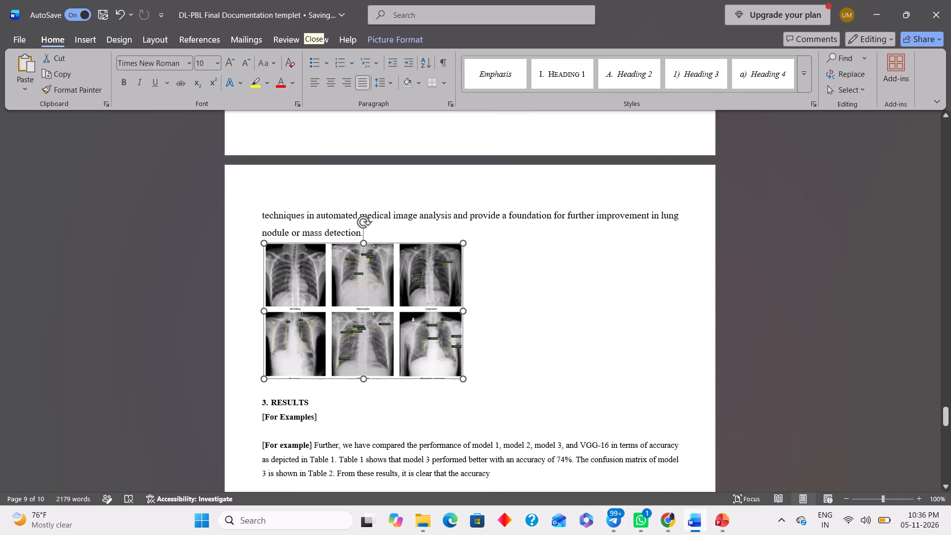
left_click_drag(449, 364, 392, 326)
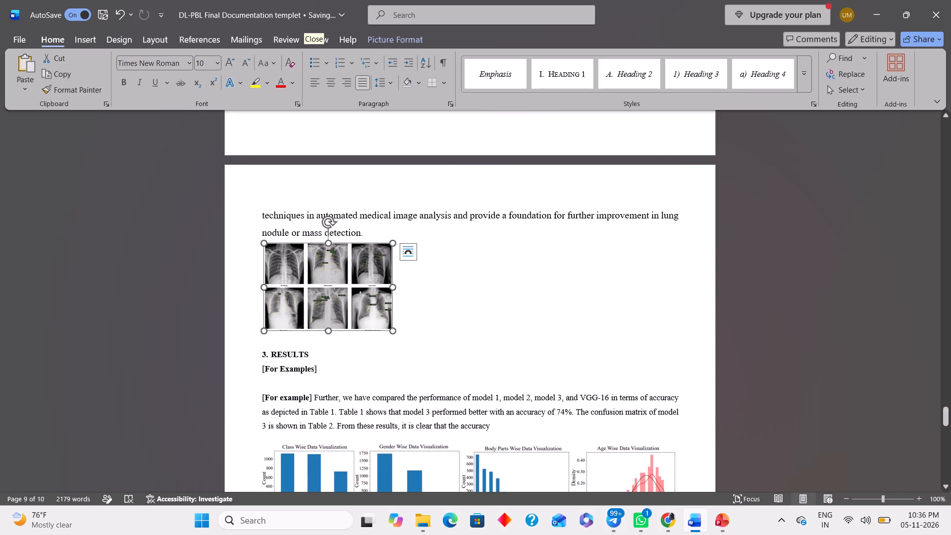
Copy the Figure 2: Image Preprocessing picture from the ChatGPT chat in Chrome and paste it in Word after the first X-ray image, separated by a space.
left_click(426, 318)
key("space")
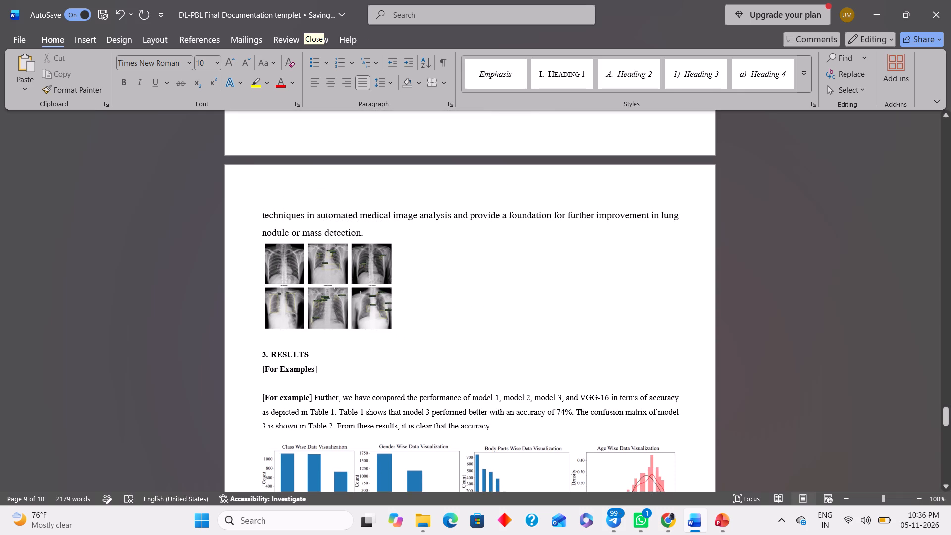
left_click(665, 518)
left_click(802, 221)
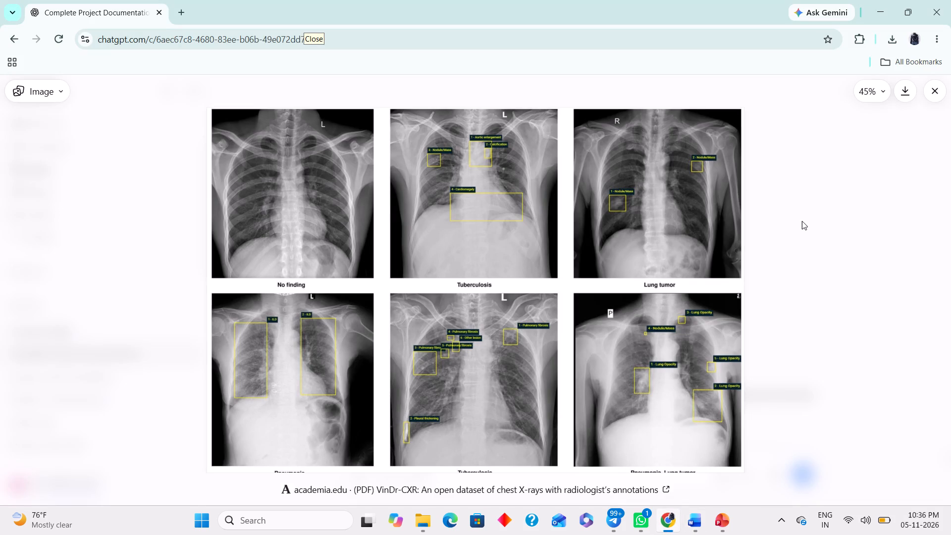
right_click(387, 273)
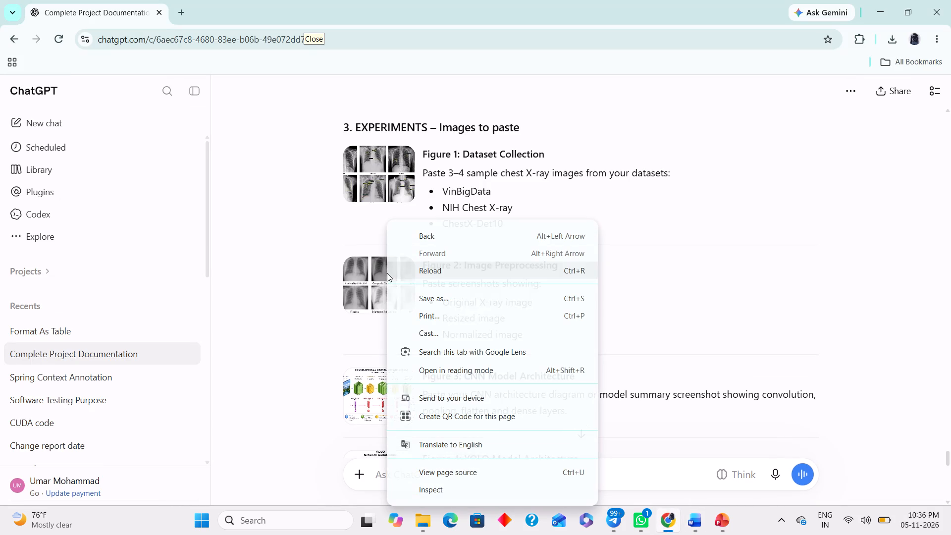
left_click(353, 291)
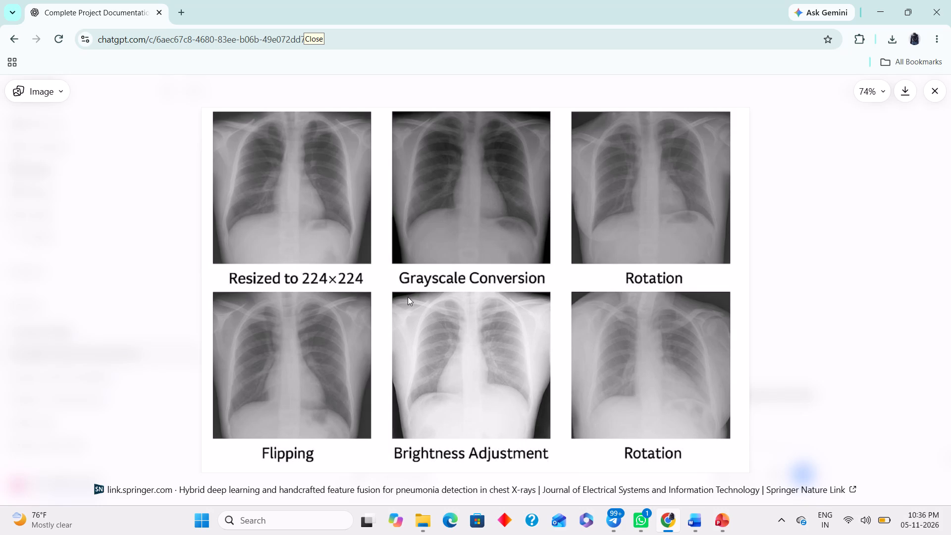
right_click(408, 297)
left_click(454, 343)
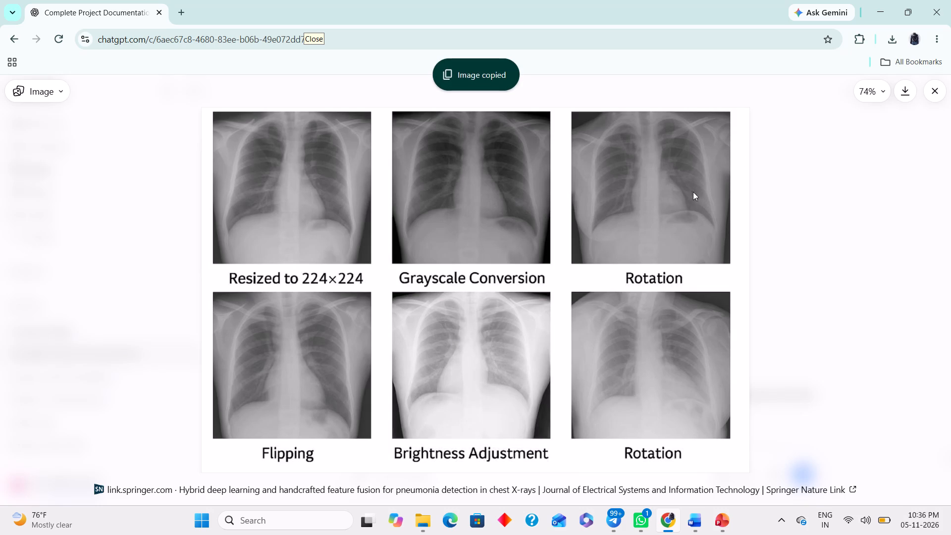
left_click(939, 85)
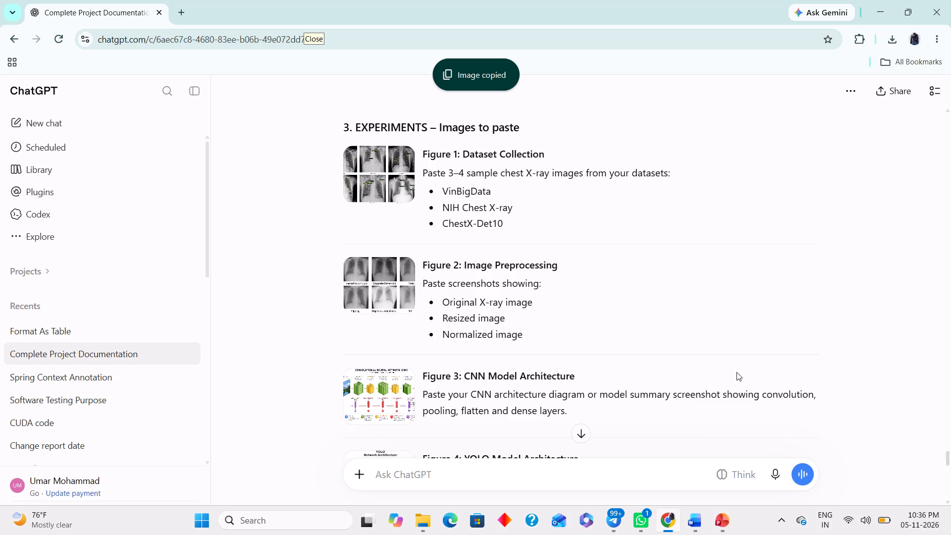
left_click(695, 516)
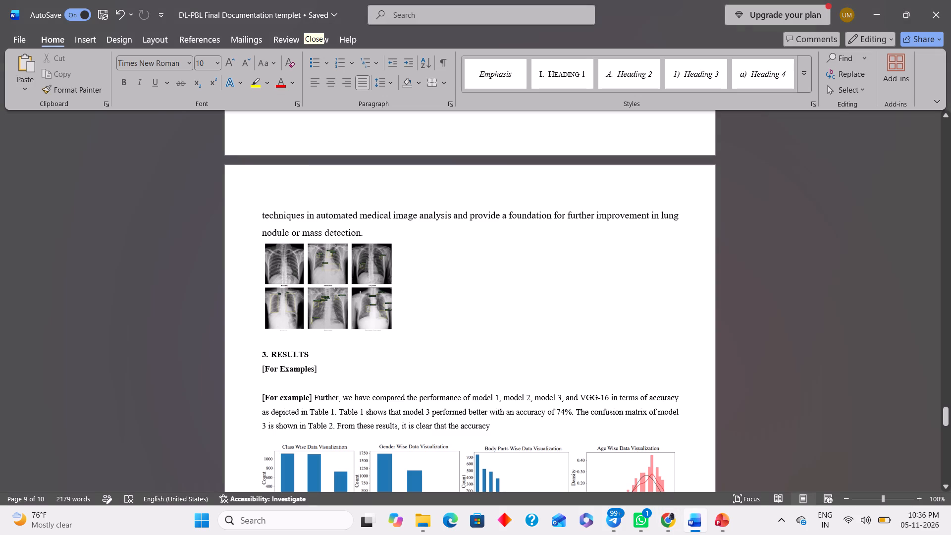
key("ctrl+v")
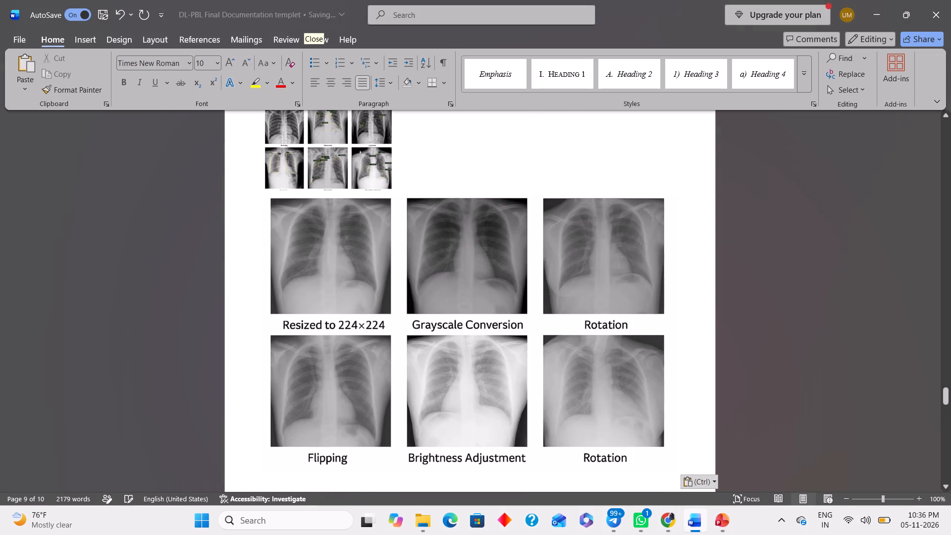
Shrink the pasted preprocessing image to about 3.7 × 5.6 cm so it sits beside the first X-ray image, and add a space after it.
left_click(623, 414)
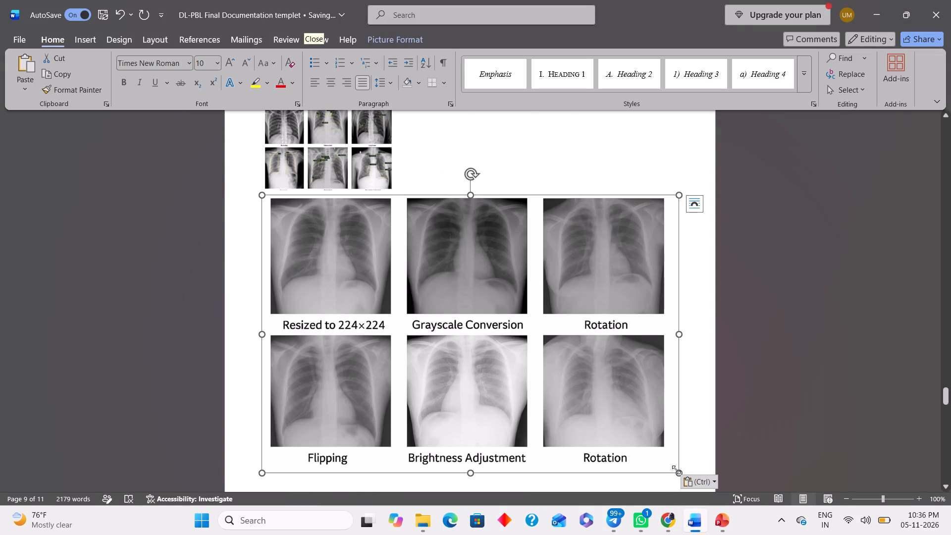
left_click_drag(678, 473, 451, 332)
scroll(508, 227, "up", 1)
left_click(511, 273)
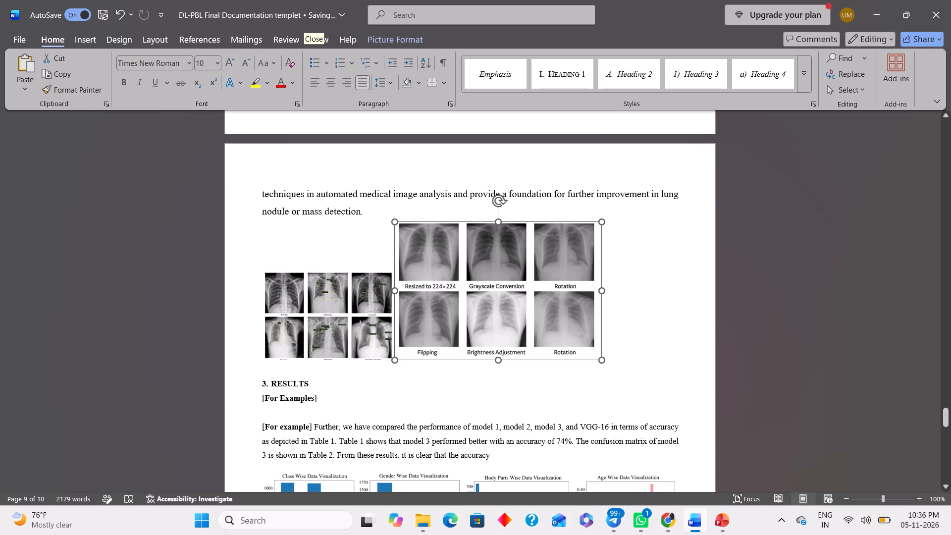
left_click_drag(601, 362, 557, 330)
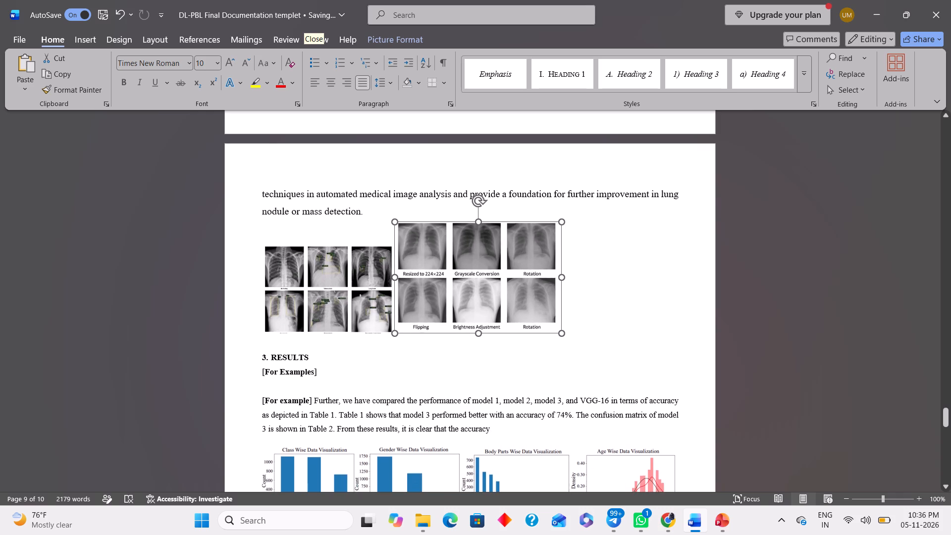
left_click_drag(557, 330, 525, 306)
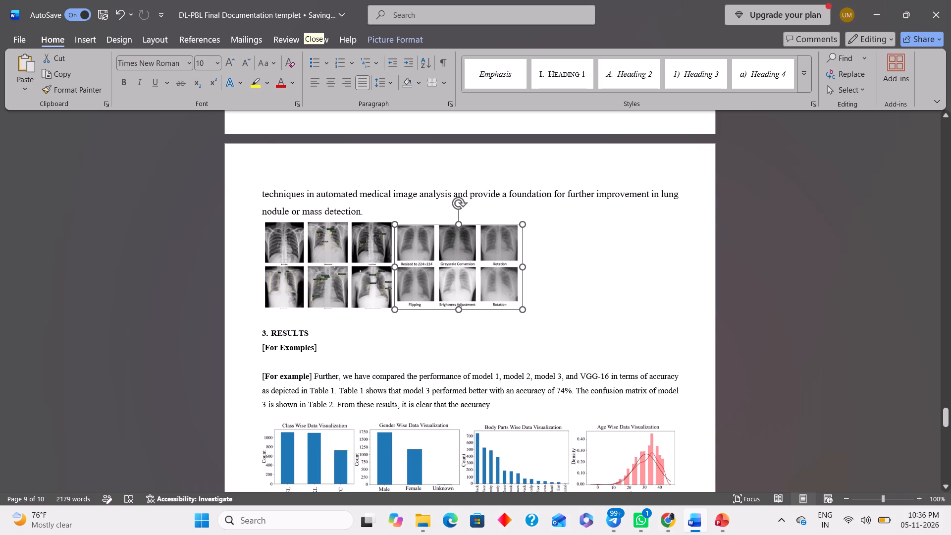
left_click_drag(525, 306, 525, 308)
left_click(609, 325)
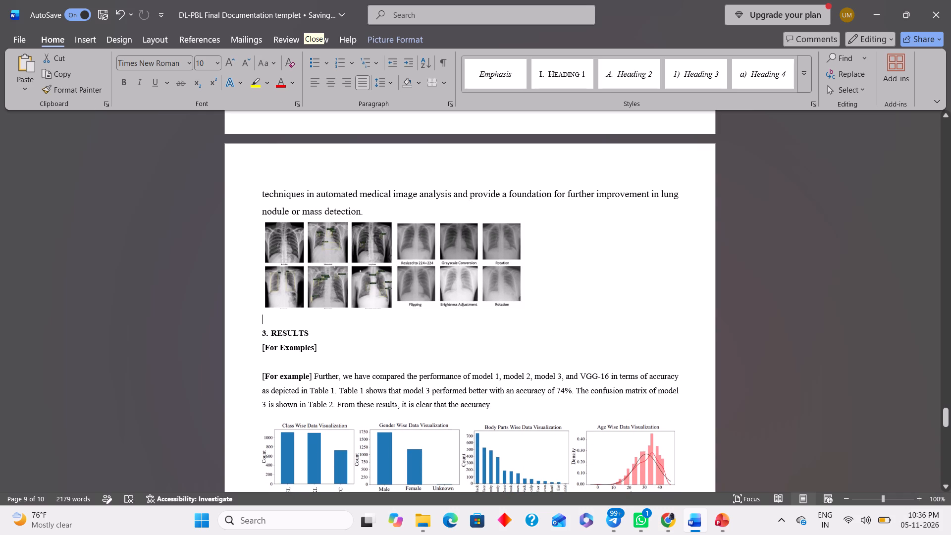
left_click(533, 300)
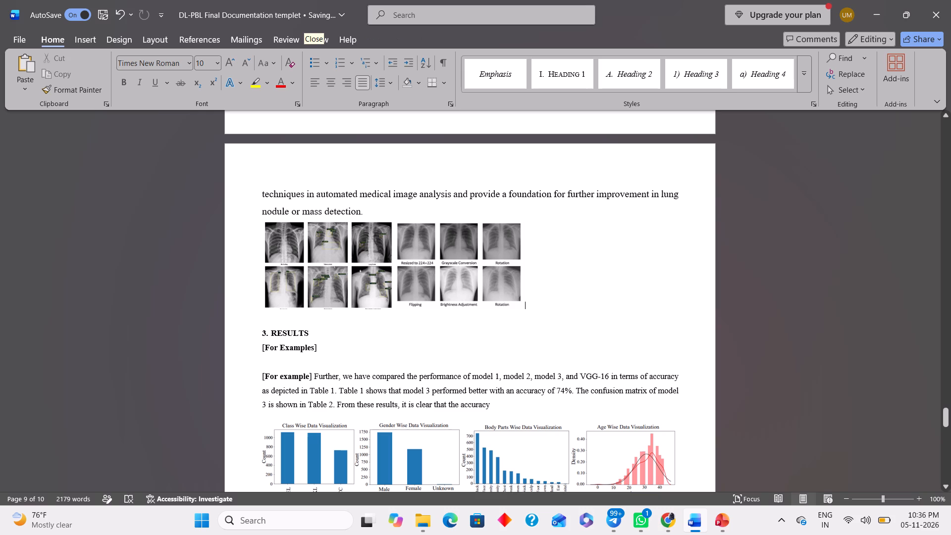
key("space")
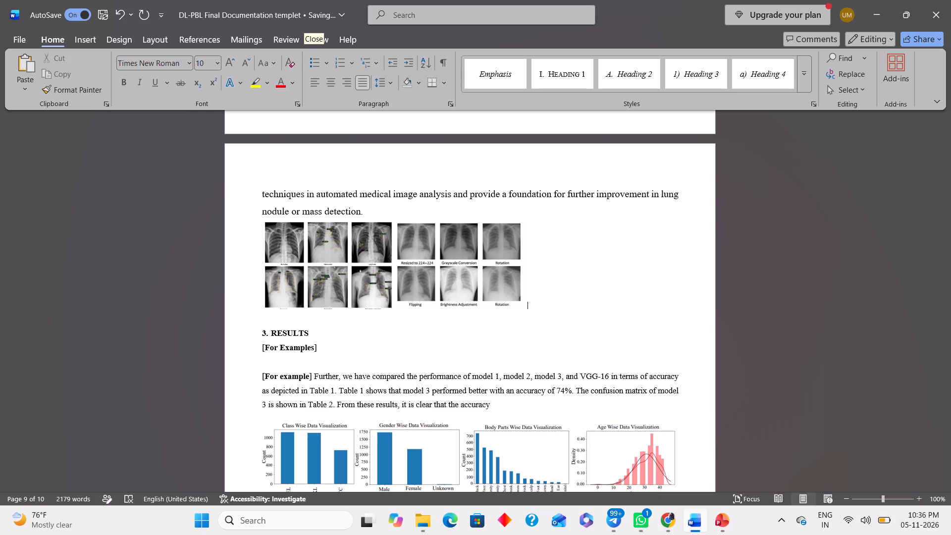
Slightly shrink the dataset X-ray image and the preprocessing image proportionally so both have about the same height.
left_click(319, 265)
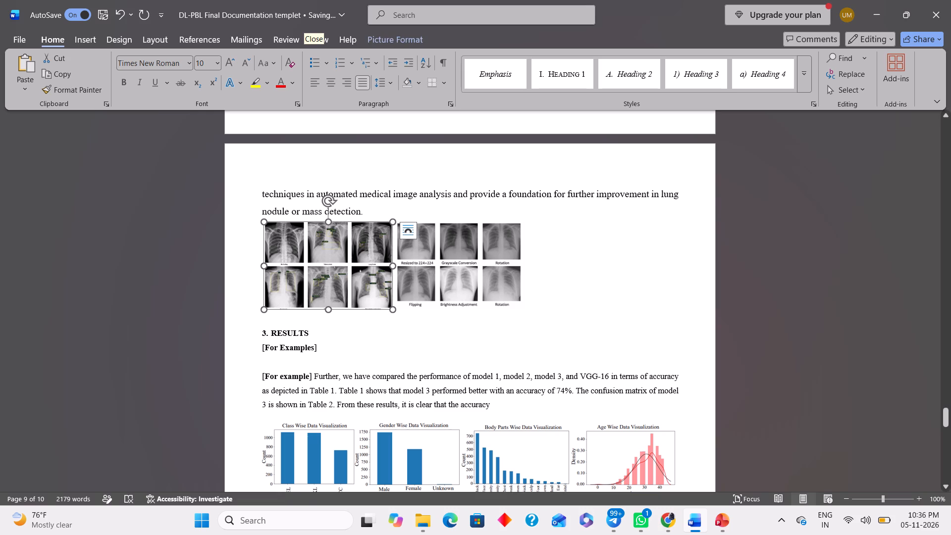
left_click_drag(395, 310, 381, 301)
left_click(420, 285)
left_click_drag(420, 285, 421, 289)
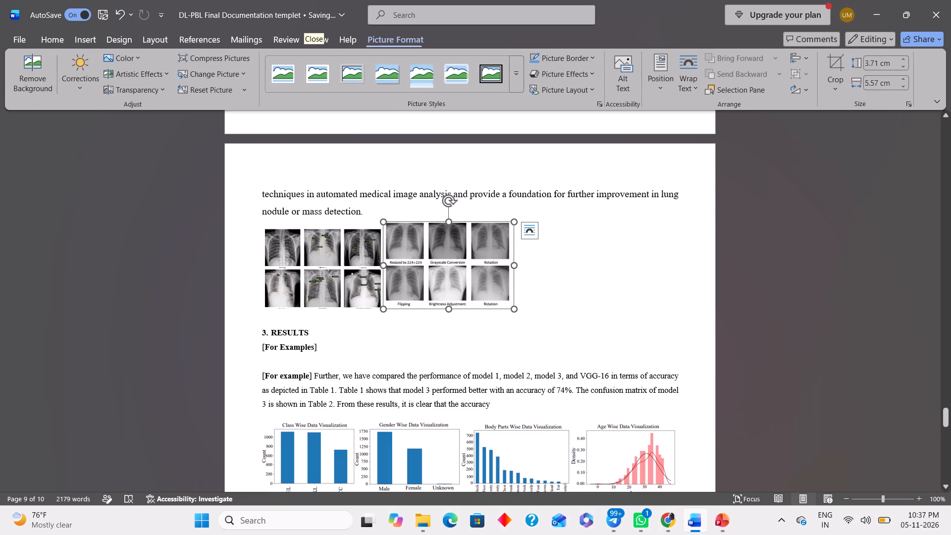
left_click_drag(421, 289, 421, 294)
left_click_drag(515, 309, 501, 305)
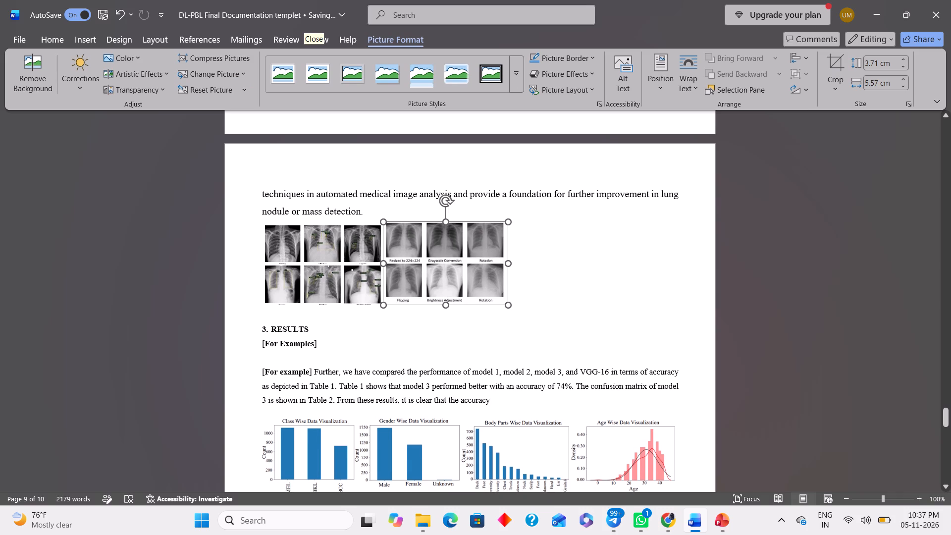
left_click_drag(501, 305, 494, 302)
left_click(512, 324)
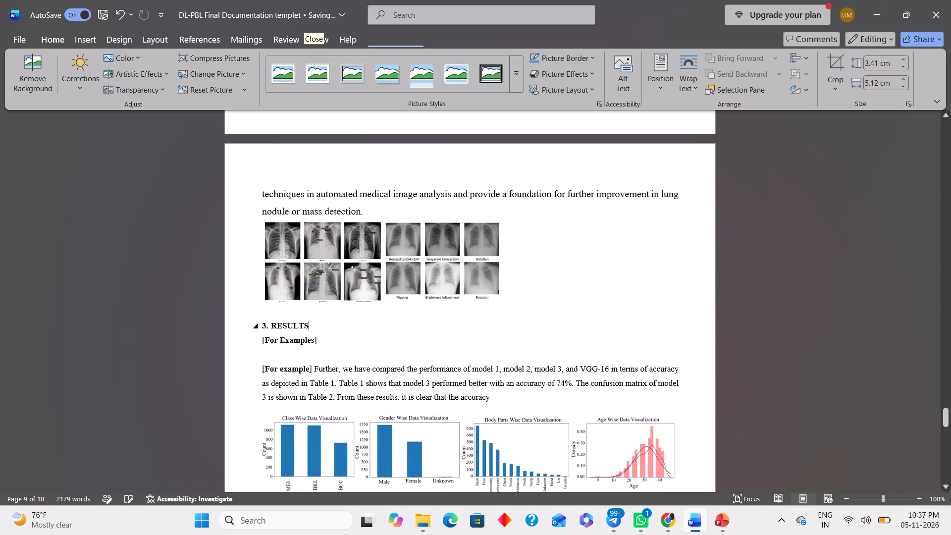
Copy the Figure 3: CNN Model Architecture diagram from the ChatGPT chat in Chrome and paste it in Word after the preprocessing image.
left_click(660, 517)
right_click(363, 397)
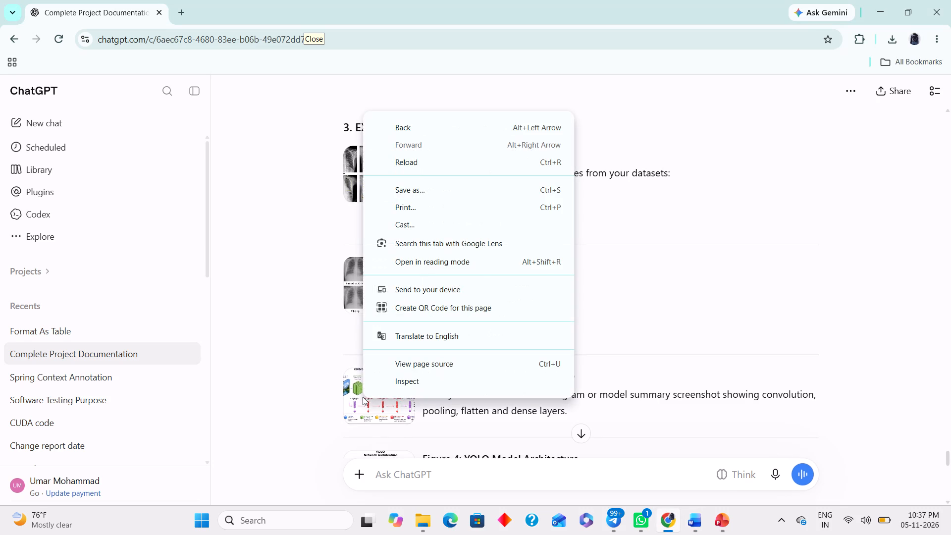
left_click(369, 405)
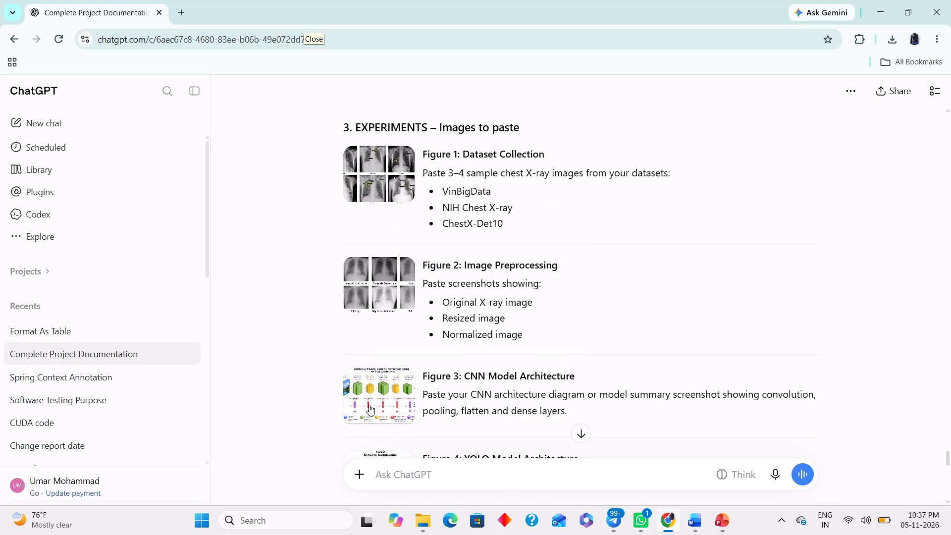
right_click(420, 356)
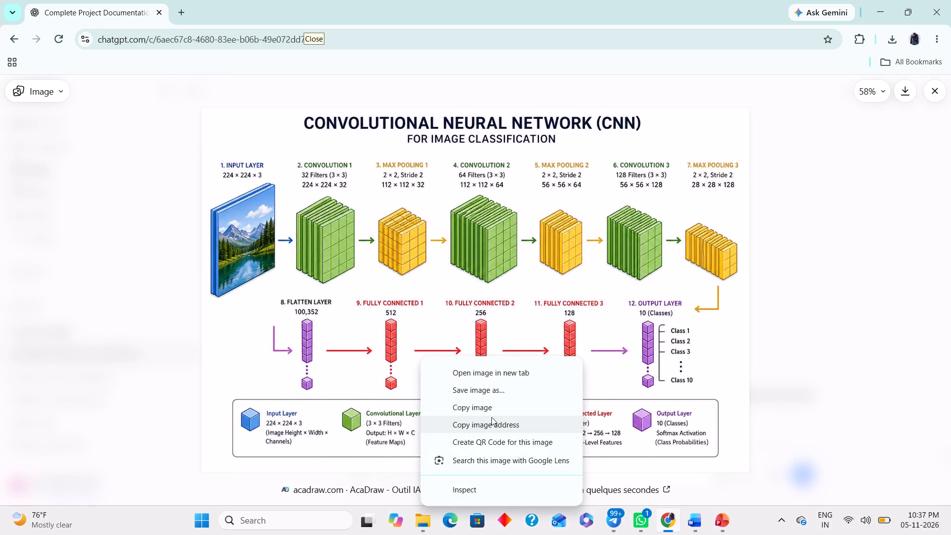
left_click(489, 409)
left_click(813, 250)
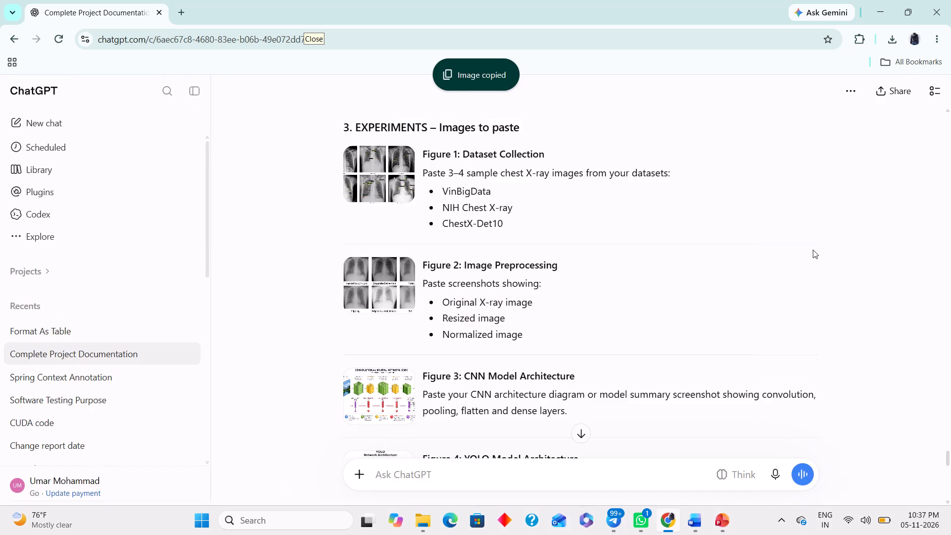
left_click(699, 516)
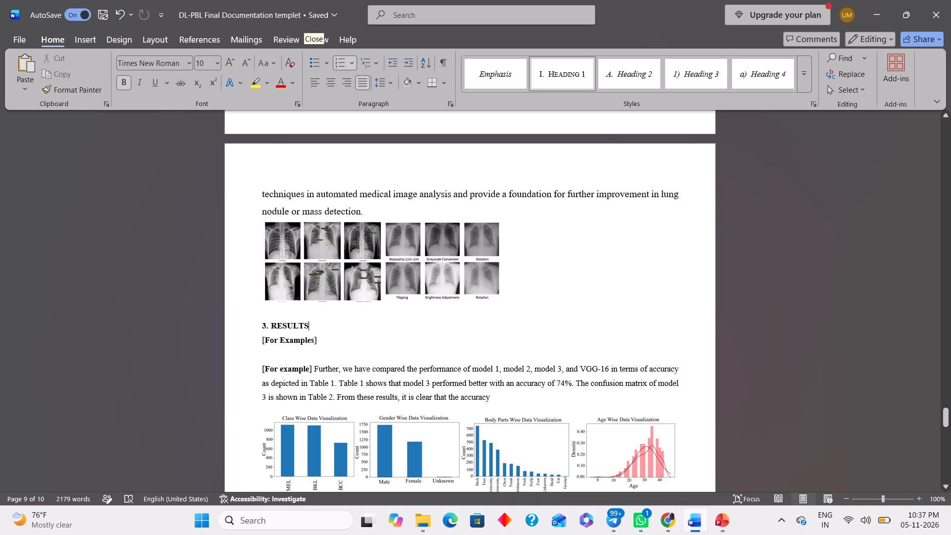
left_click(528, 297)
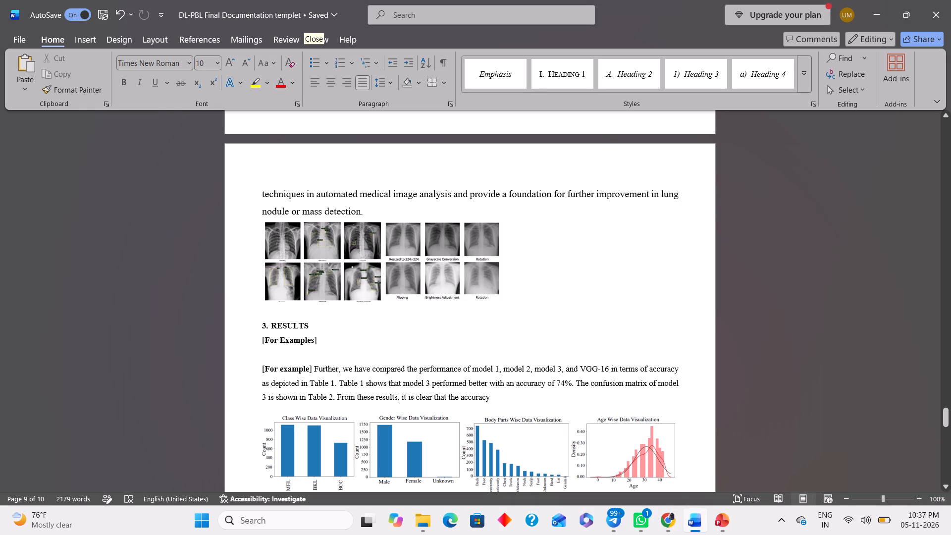
key("ctrl+v")
Shrink the CNN architecture diagram proportionally until it fits on the same line and matches the height of the two X-ray images.
scroll(528, 297, "down", 1)
left_click(528, 297)
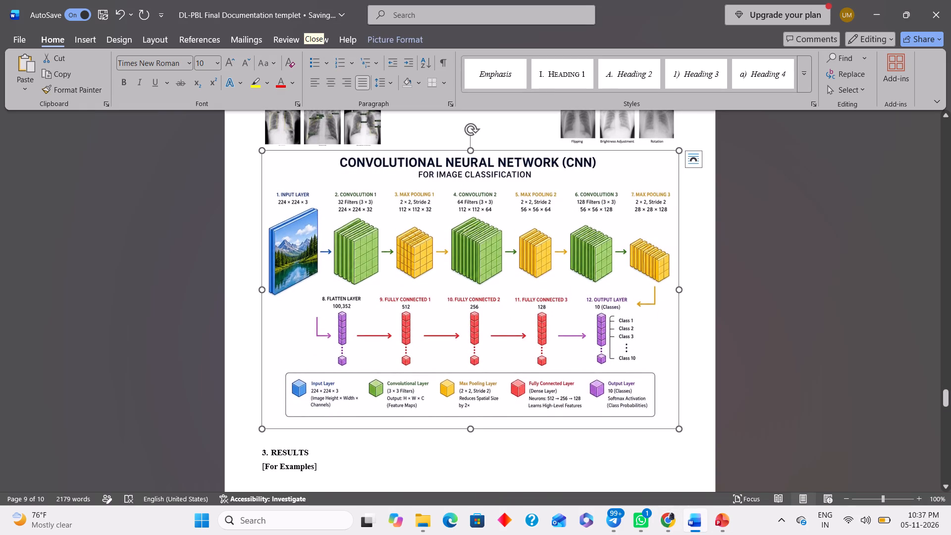
left_click_drag(680, 430, 468, 304)
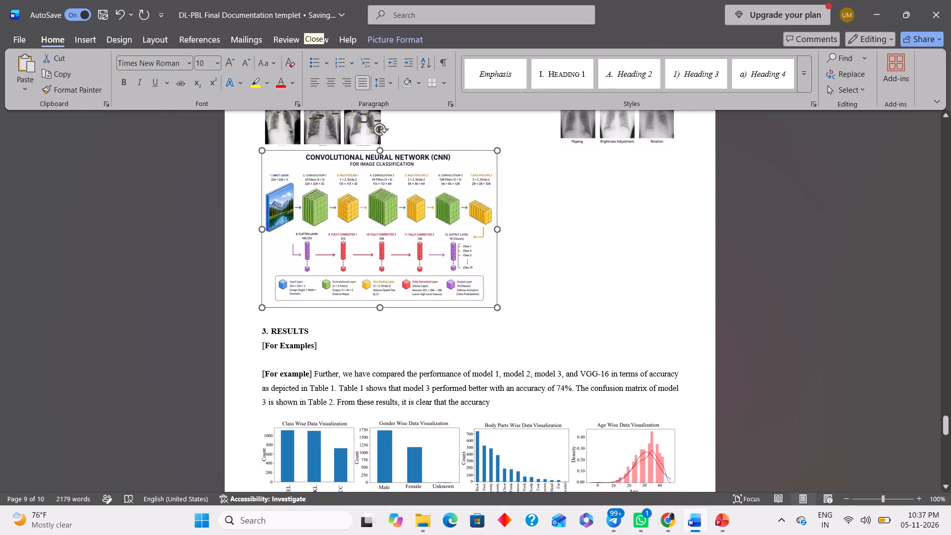
left_click_drag(468, 304, 451, 291)
scroll(451, 291, "up", 1)
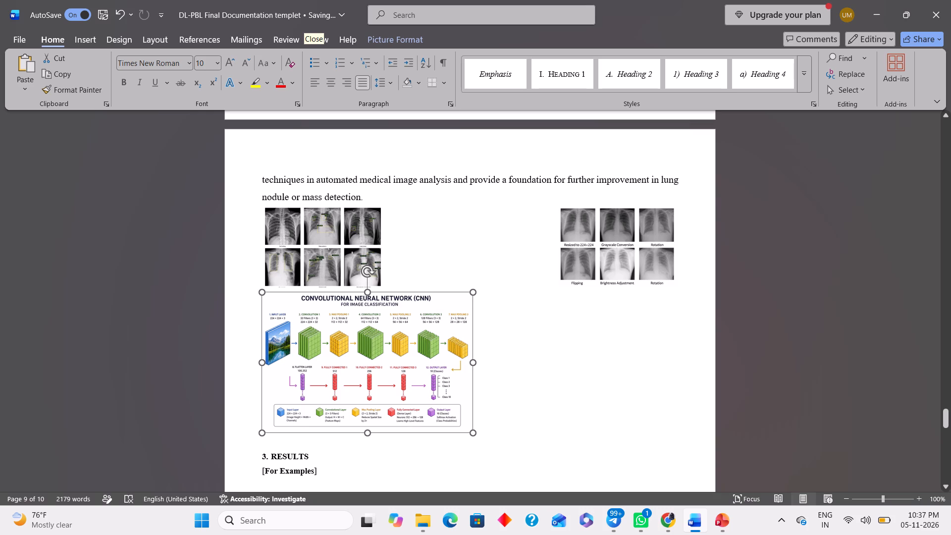
left_click_drag(473, 434, 403, 389)
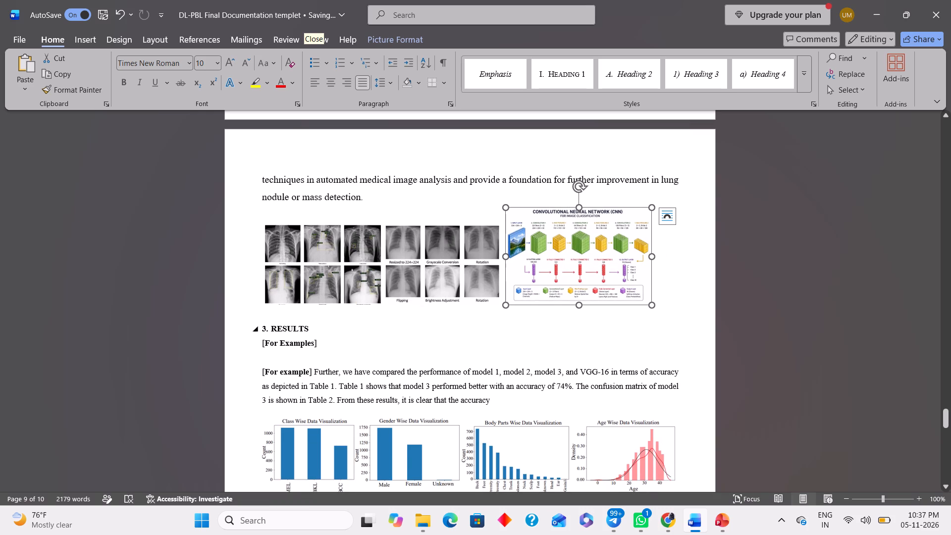
left_click_drag(651, 307, 620, 298)
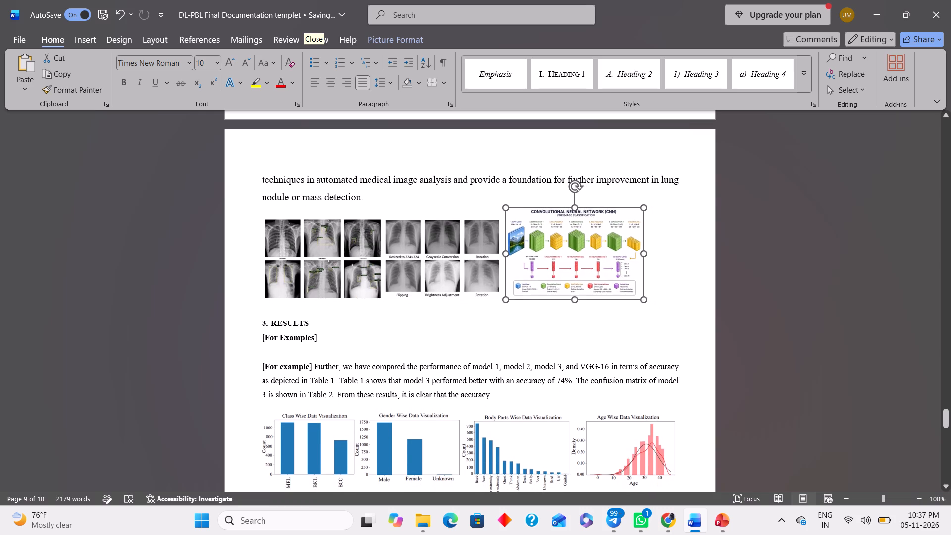
left_click_drag(620, 298, 595, 286)
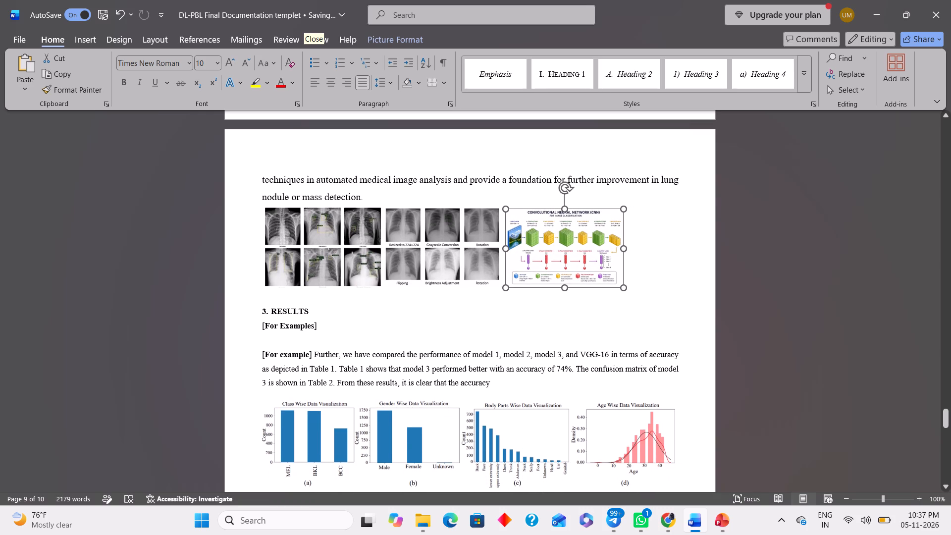
left_click_drag(595, 286, 610, 287)
Insert a new line after the CNN diagram, above the Results heading.
left_click(681, 291)
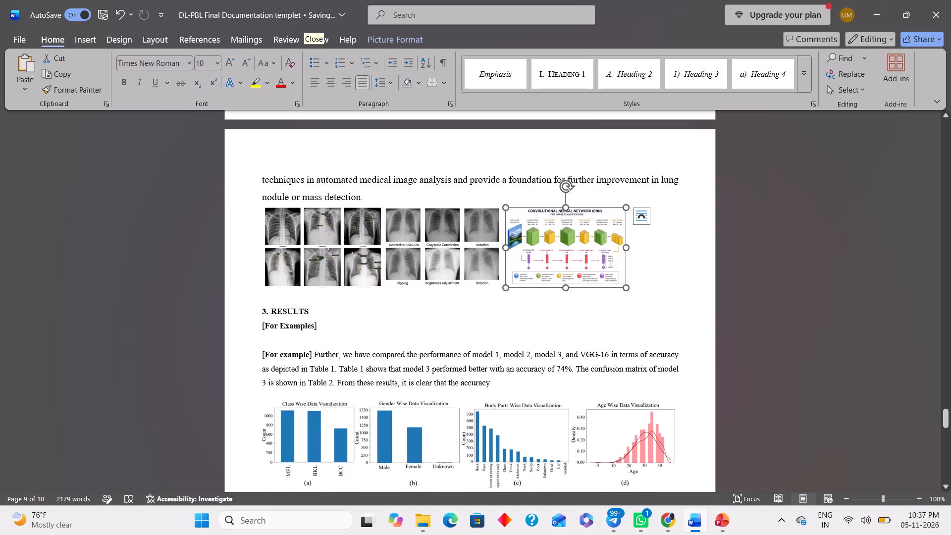
key("Return")
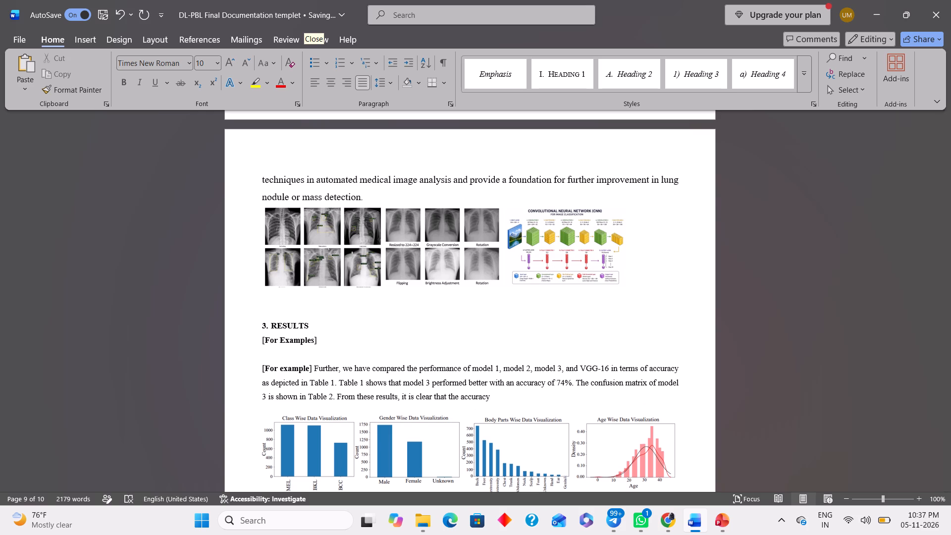
Copy the Figure 4: YOLO Model Architecture diagram from the ChatGPT chat in Chrome and paste it in Word on the new line above Results.
left_click(668, 511)
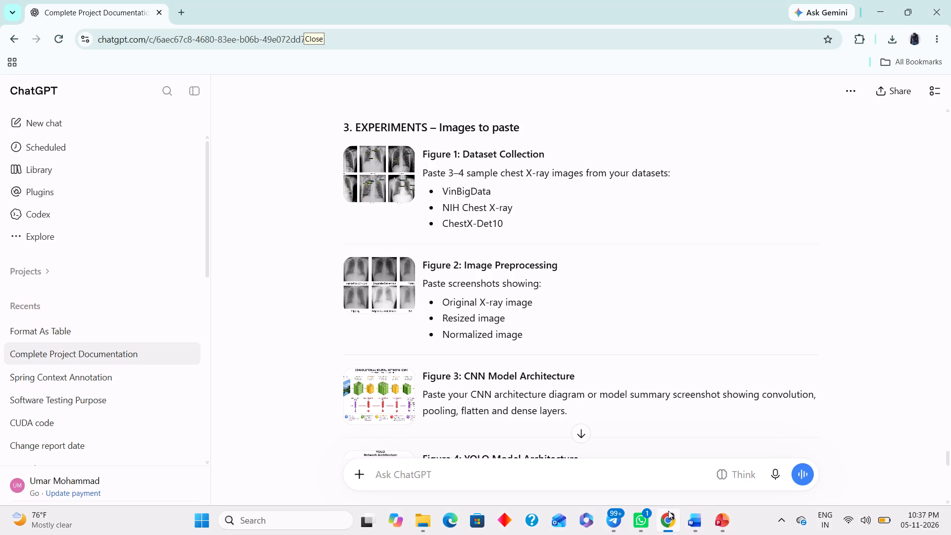
scroll(538, 432, "down", 2)
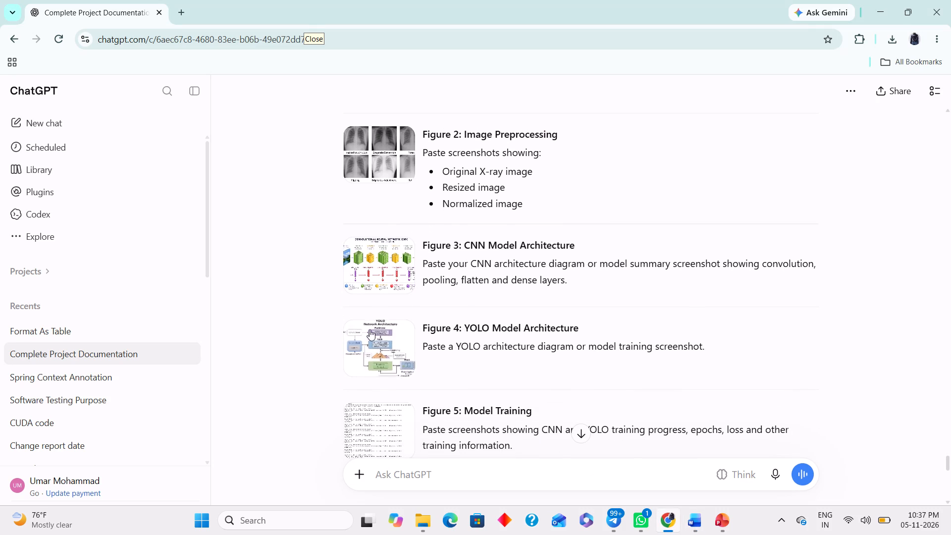
right_click(395, 341)
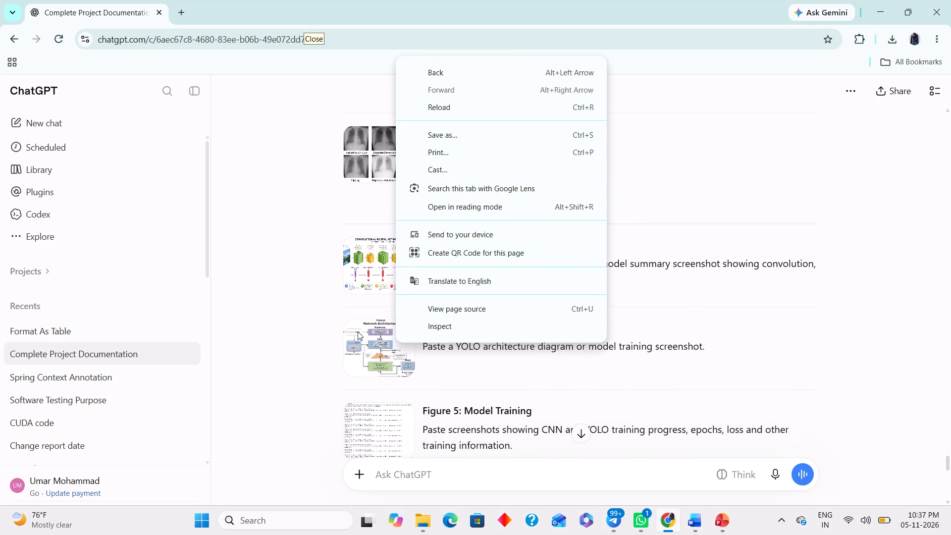
left_click(358, 331)
right_click(493, 303)
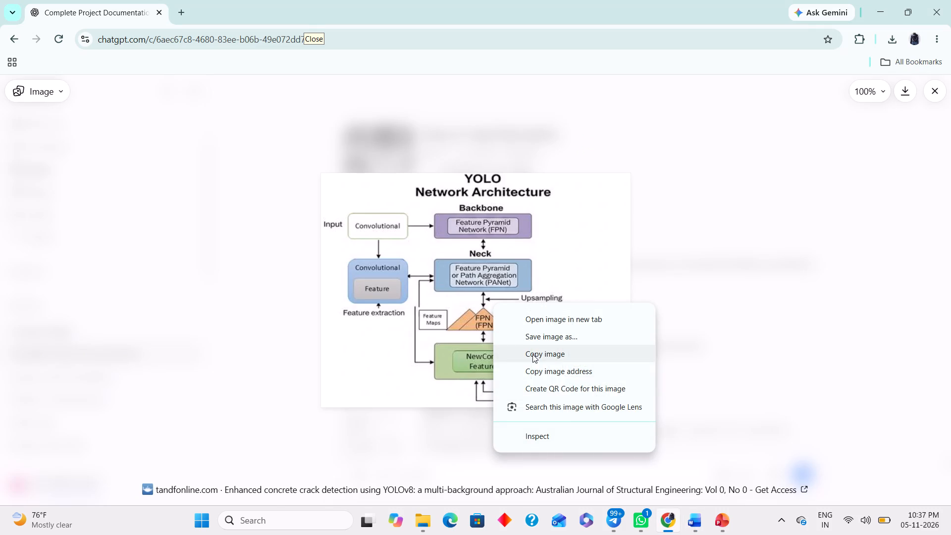
left_click(532, 354)
left_click(697, 519)
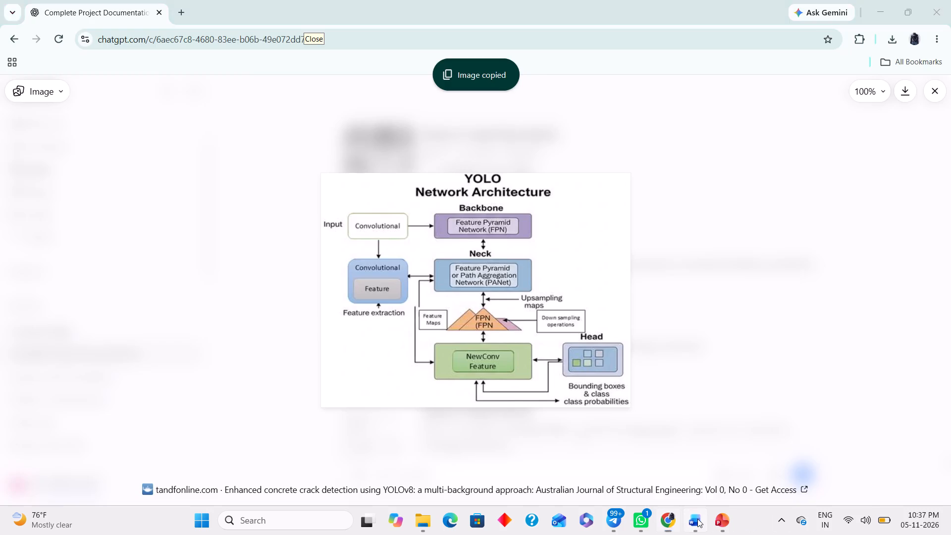
scroll(697, 519, "left", 3)
key("ctrl+v")
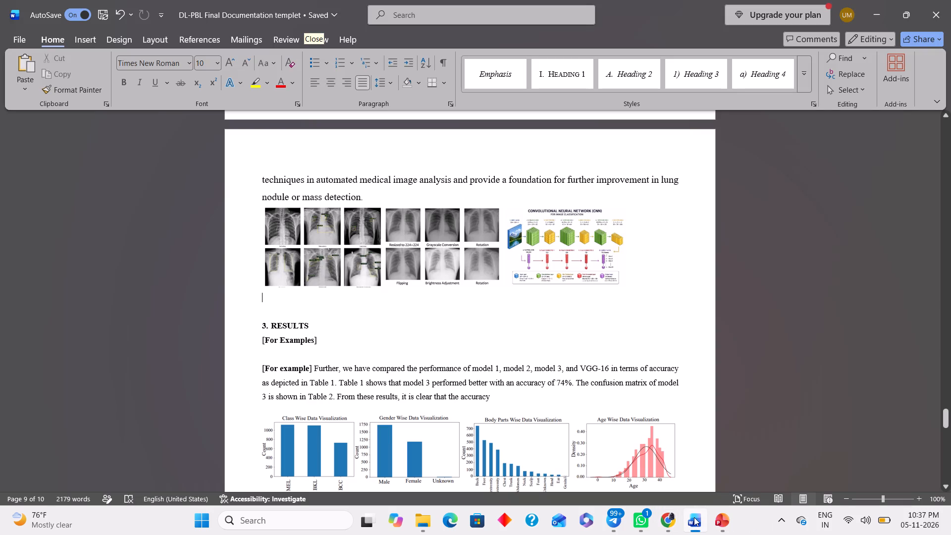
Shrink the YOLO architecture diagram proportionally to roughly the width of the dataset X-ray image, and add a space after it.
left_click(479, 377)
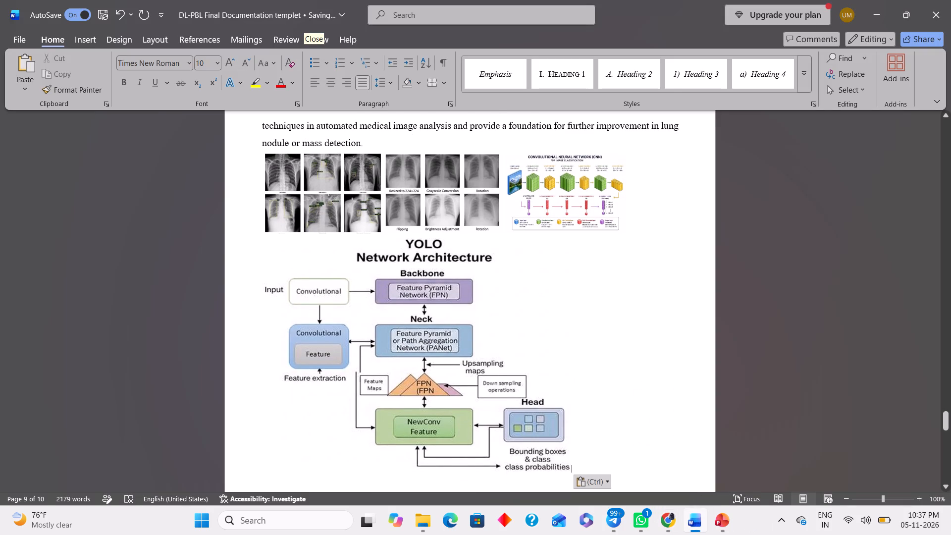
scroll(479, 377, "down", 1)
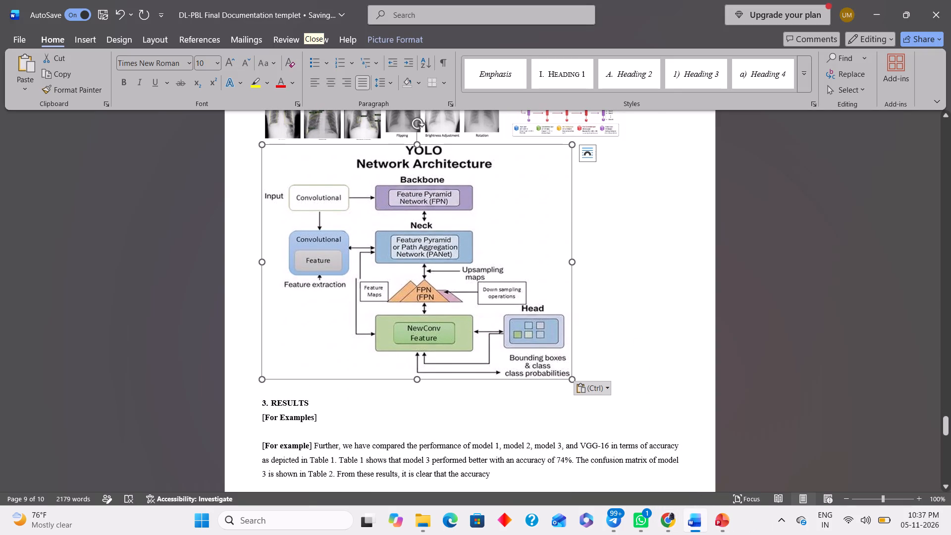
left_click(551, 369)
left_click(535, 348)
left_click_drag(573, 379, 430, 276)
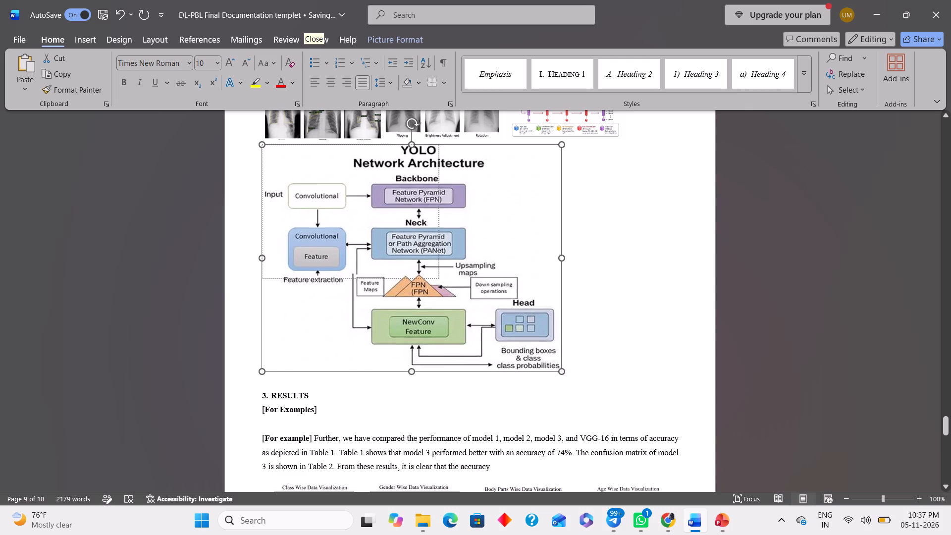
left_click_drag(430, 276, 380, 227)
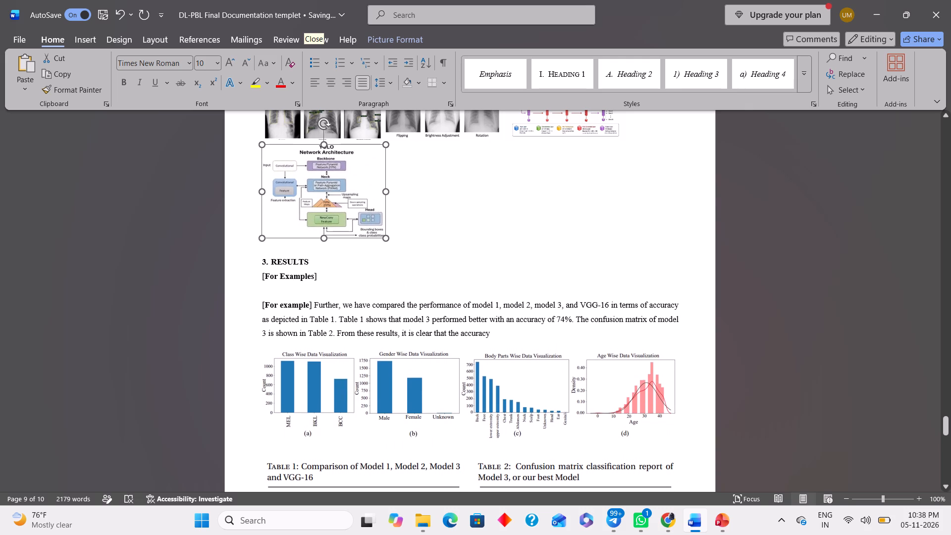
left_click_drag(380, 227, 385, 230)
left_click(417, 236)
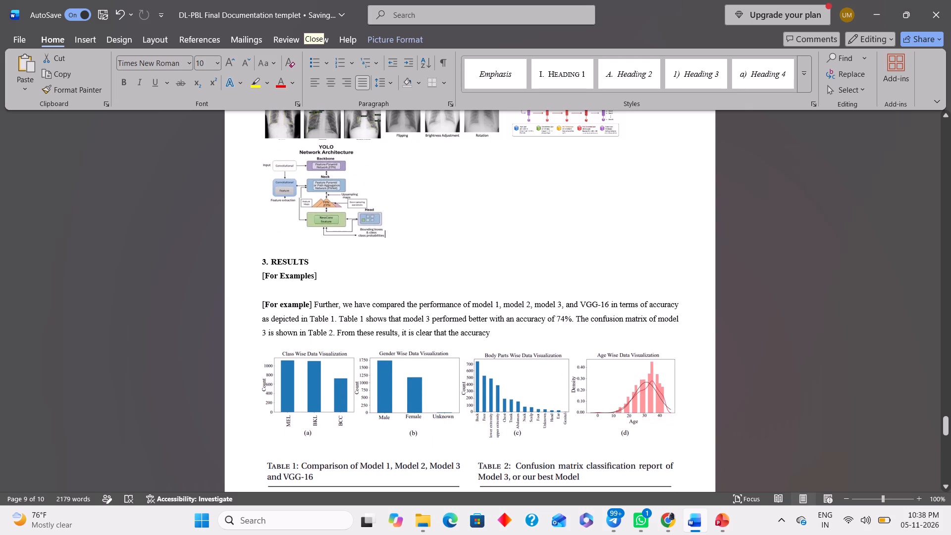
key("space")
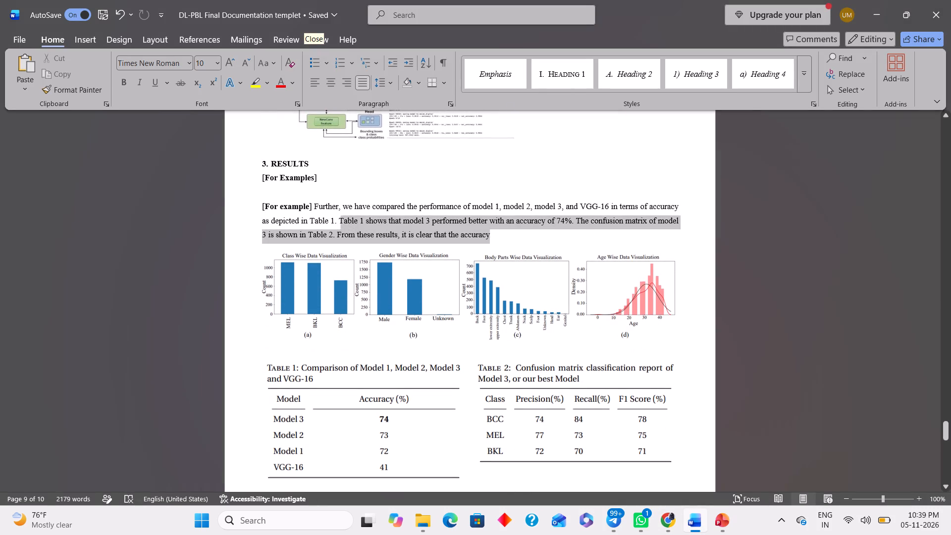
left_click_drag(310, 207, 265, 180)
key("BackSpace")
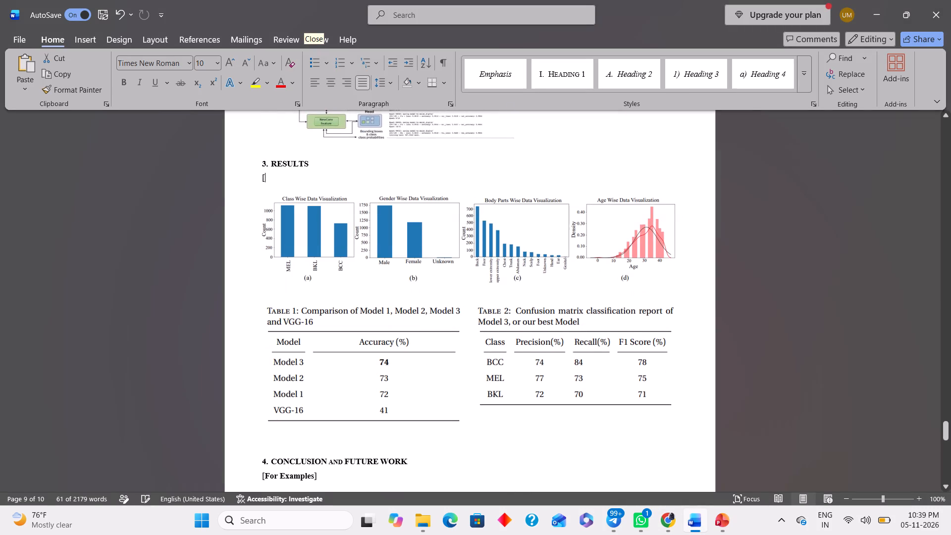
key("BackSpace")
key("ctrl+v")
Set the font size of the whole pasted Results paragraph to 12.
left_click(265, 180, "ctrl")
right_click(265, 180)
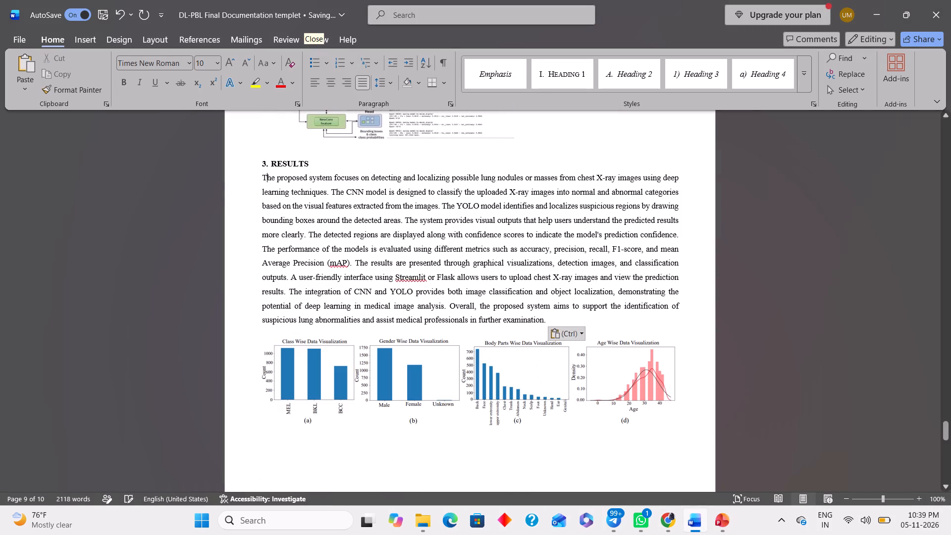
left_click(262, 178)
left_click_drag(262, 178, 450, 275)
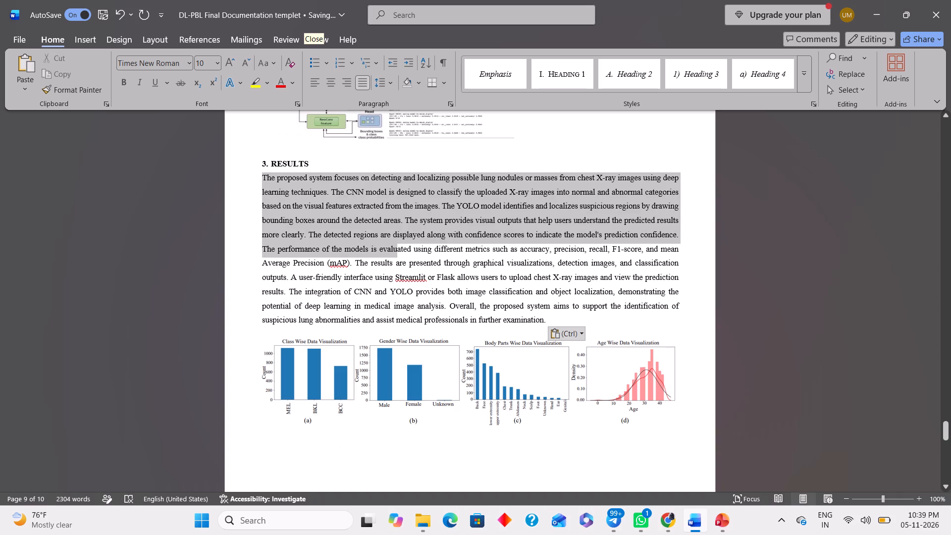
left_click_drag(450, 275, 543, 328)
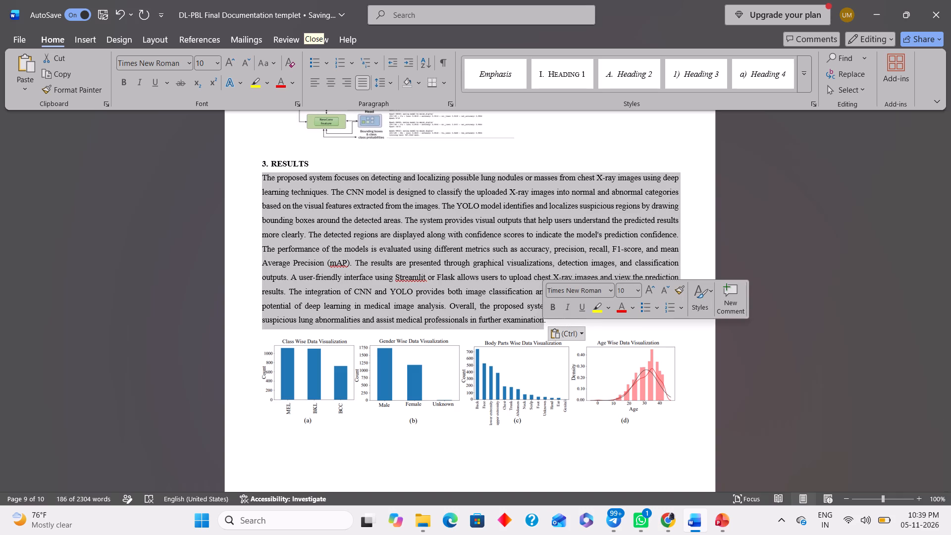
left_click(625, 290)
key("BackSpace")
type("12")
left_click(500, 217)
Delete the sample data visualization charts and the Table 1 and Table 2 image below the Results paragraph.
scroll(500, 217, "down", 1)
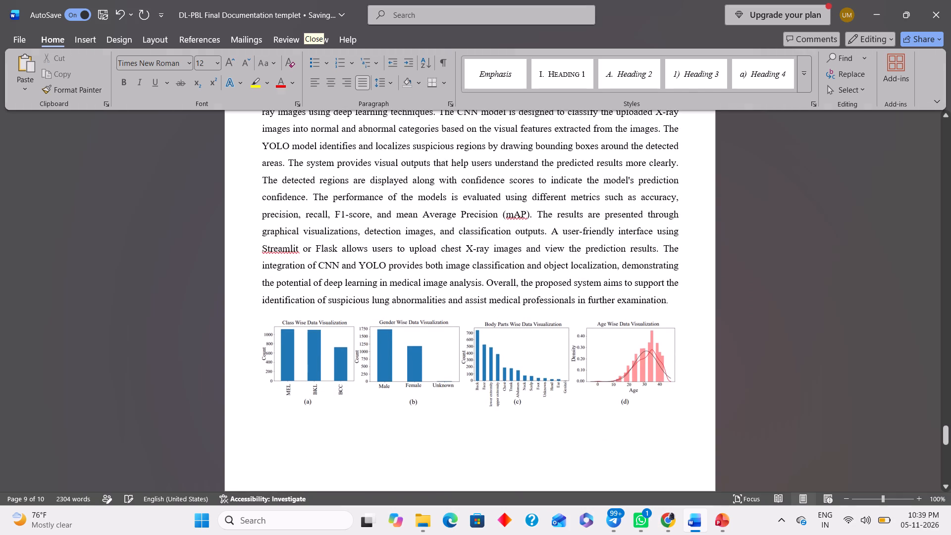
left_click_drag(625, 413, 427, 364)
key("Delete")
scroll(427, 364, "down", 1)
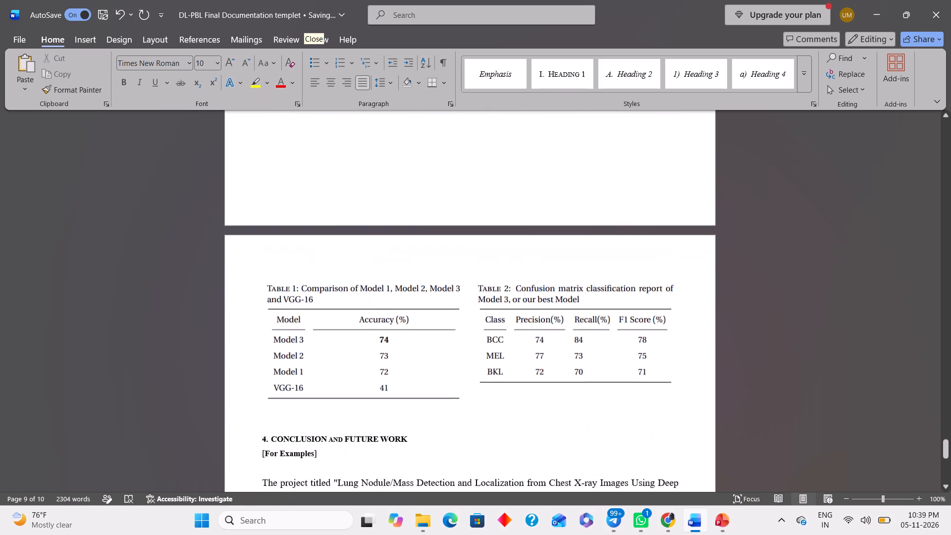
scroll(427, 364, "down", 1)
left_click(416, 350)
key("Delete")
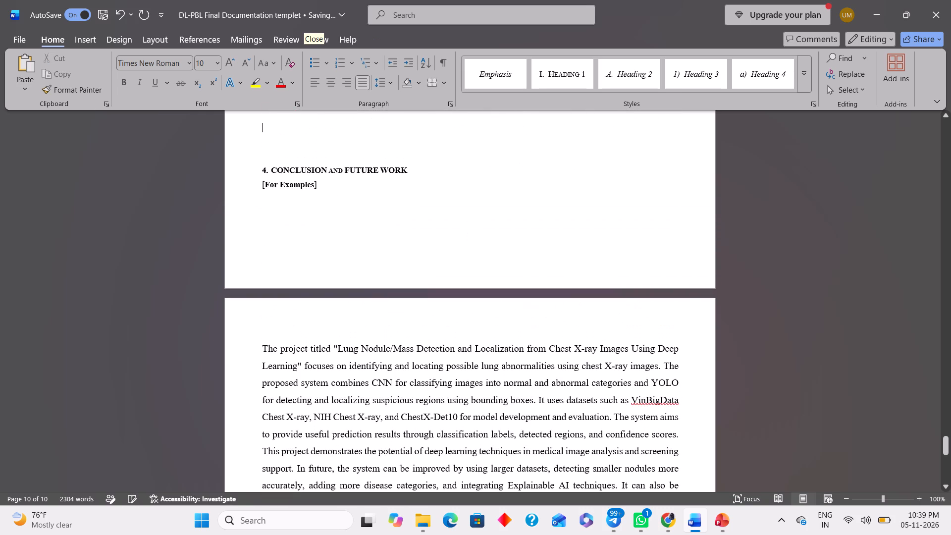
Insert three blank lines between the Results paragraph and the 4. CONCLUSION AND FUTURE WORK heading.
scroll(416, 350, "up", 1)
key("Return")
key("Return")
key("Return")
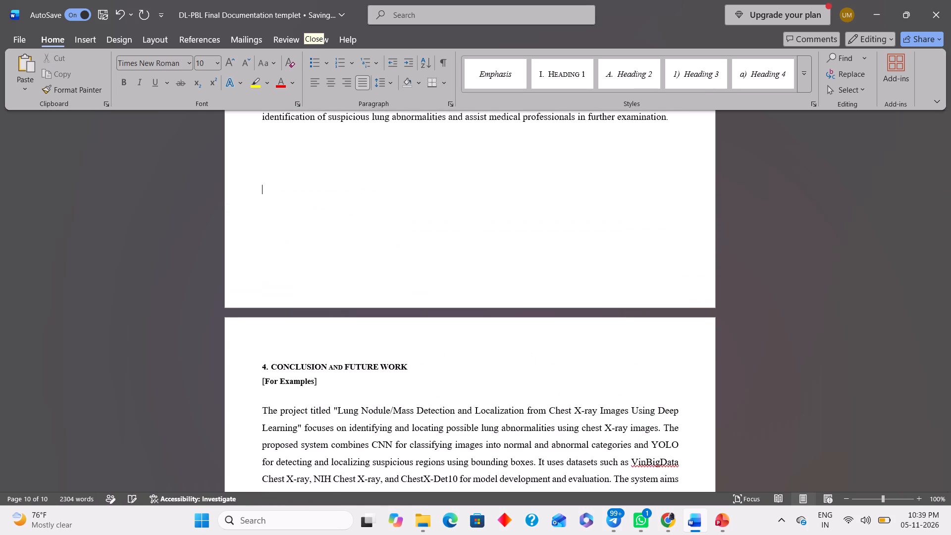
Remove the [For Examples] placeholder and the empty line beneath the 4. CONCLUSION AND FUTURE WORK heading.
scroll(416, 350, "down", 1)
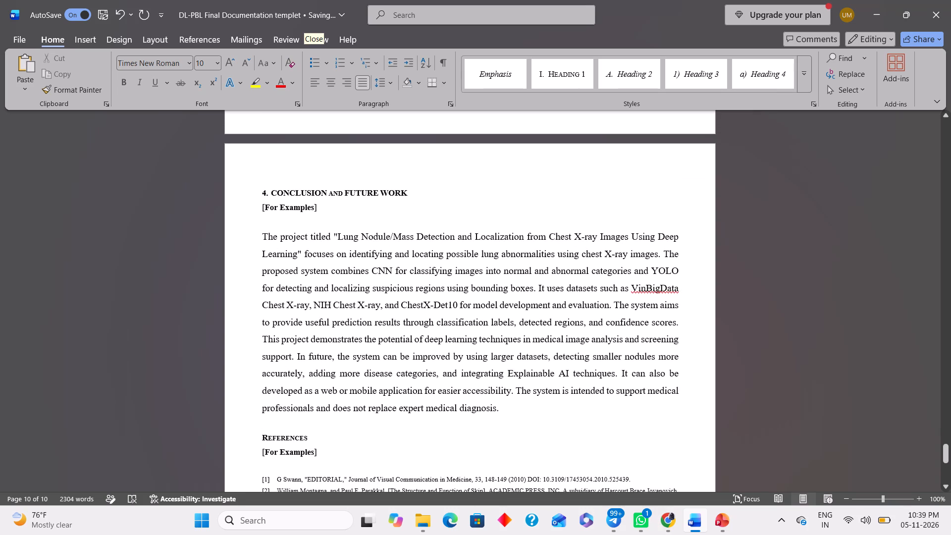
left_click_drag(290, 221, 263, 211)
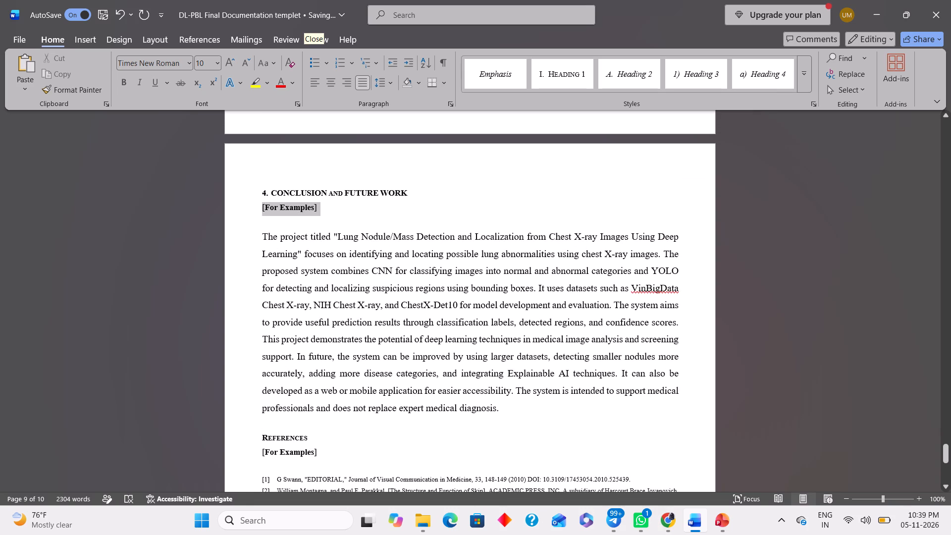
left_click_drag(263, 211, 263, 210)
key("BackSpace")
key("BackSpace")
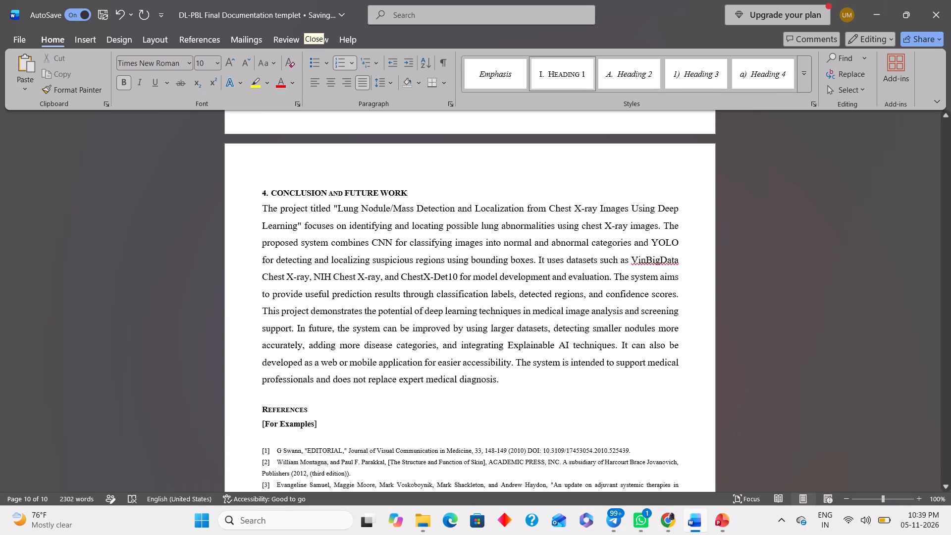
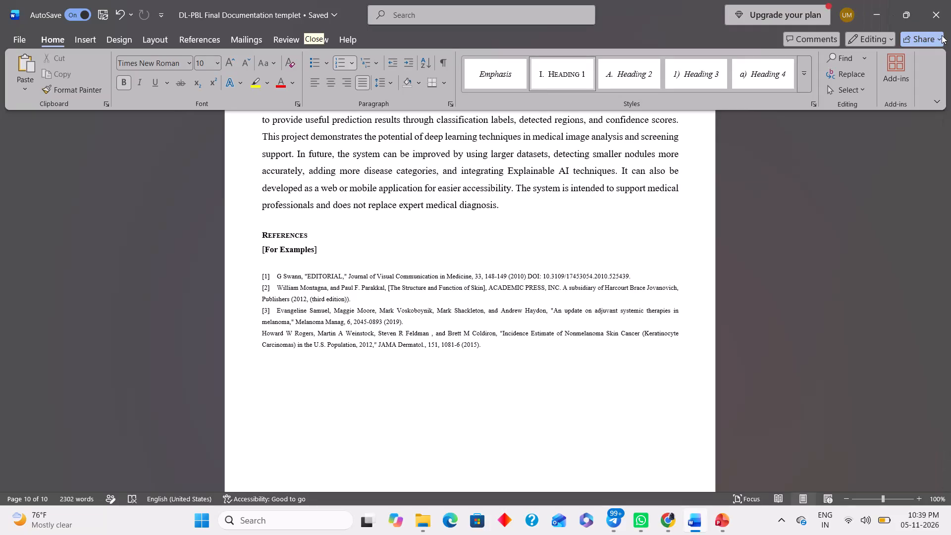
Set the font size of the whole Introduction paragraph, running up to the 1. METHODOLOGY heading, to 12.
scroll(543, 161, "up", 3)
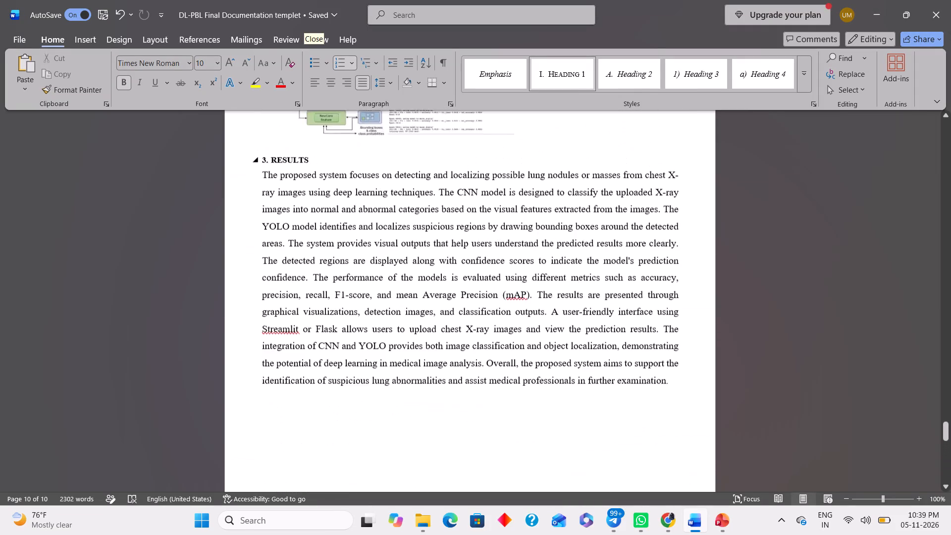
scroll(543, 161, "up", 4)
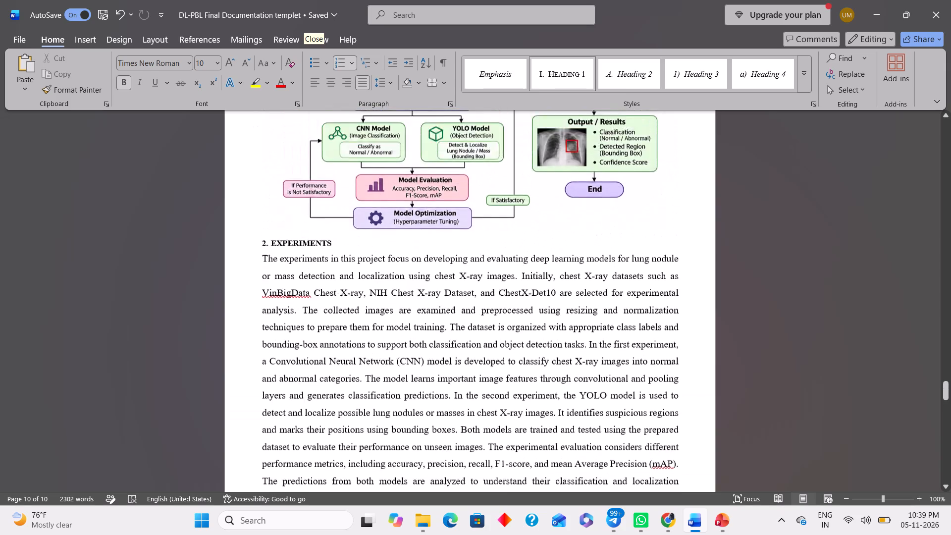
scroll(543, 161, "up", 4)
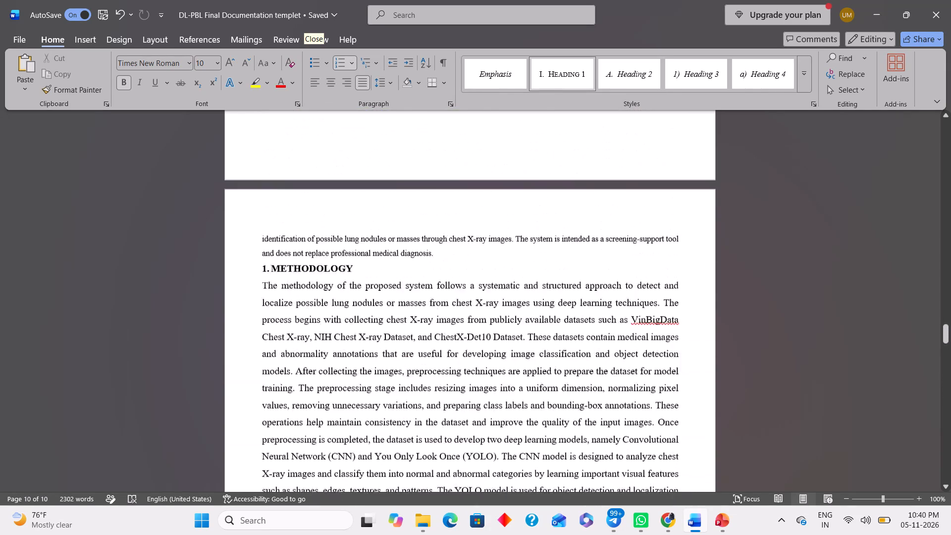
scroll(543, 161, "up", 2)
scroll(543, 161, "down", 2)
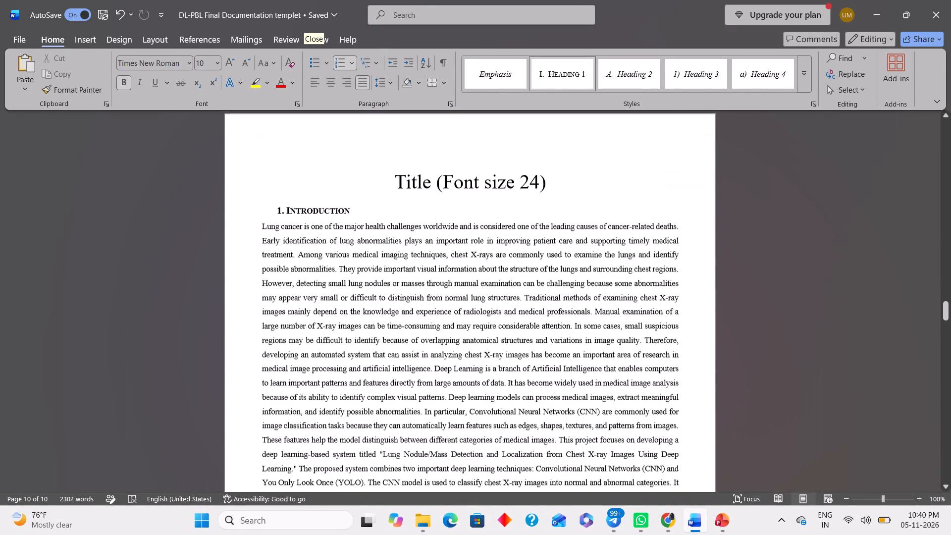
scroll(477, 196, "down", 1)
left_click_drag(261, 141, 537, 325)
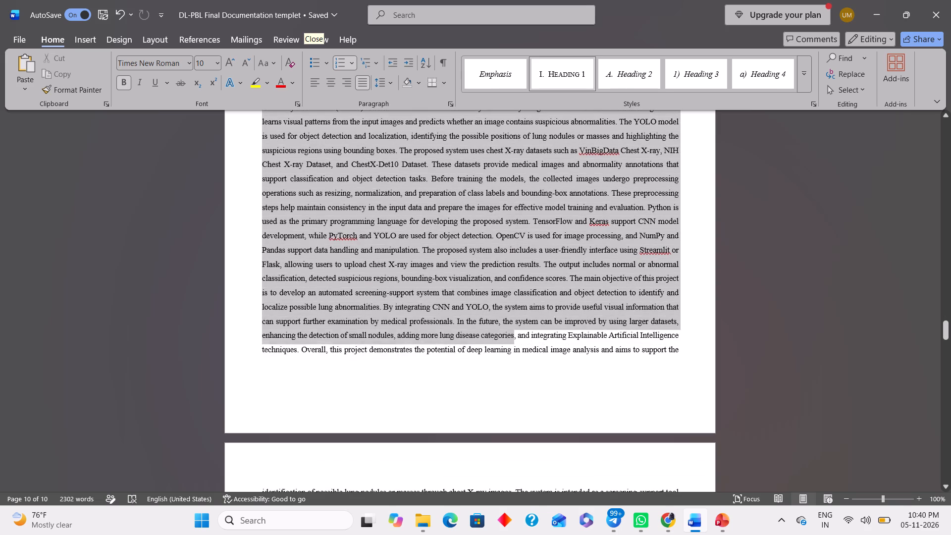
left_click_drag(537, 325, 595, 471)
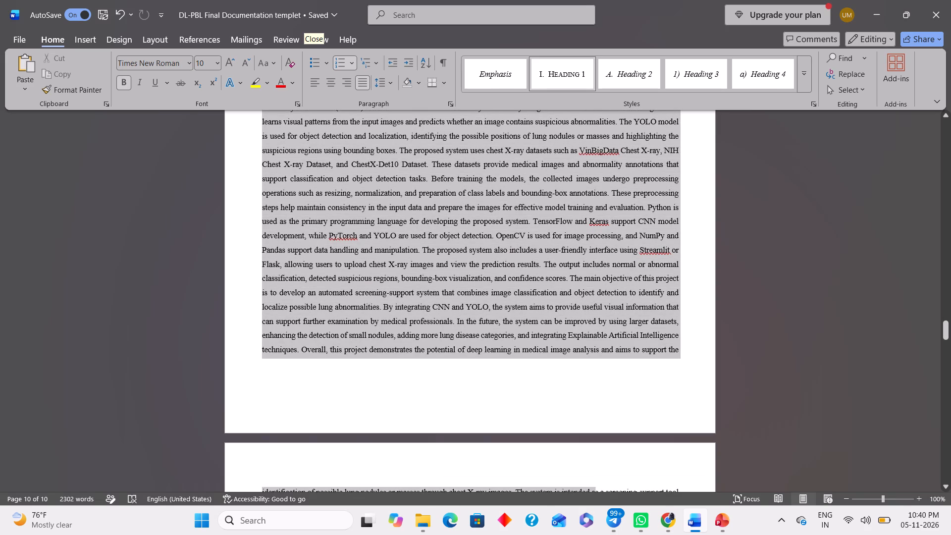
left_click_drag(595, 471, 434, 389)
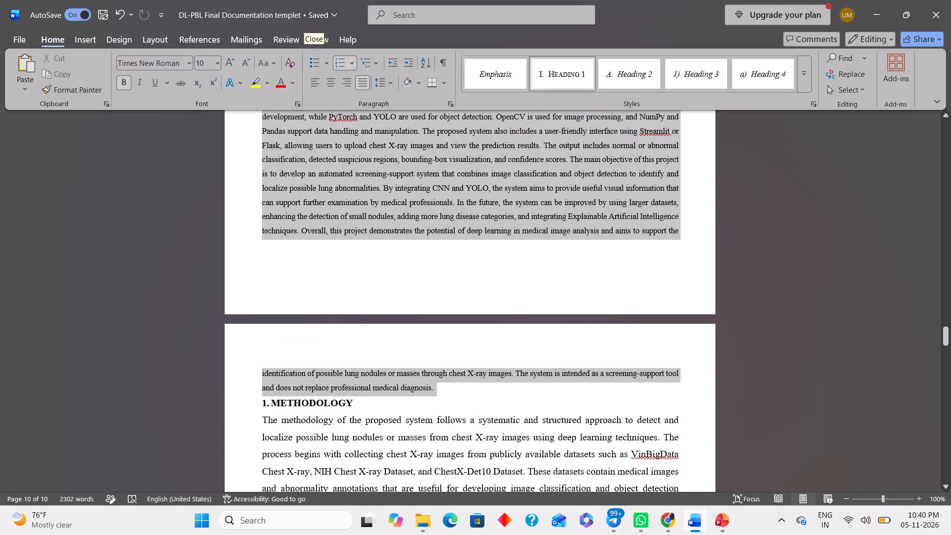
left_click_drag(434, 389, 436, 389)
left_click(517, 351)
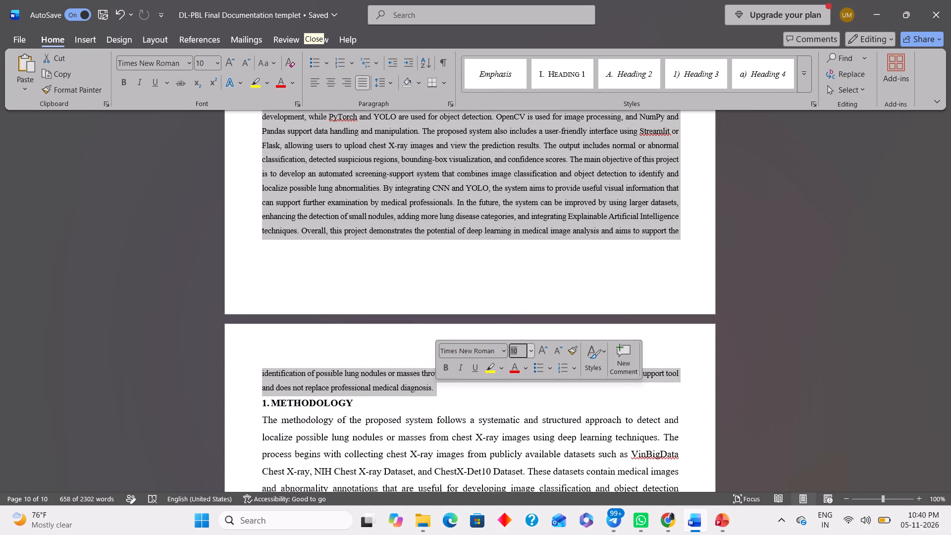
key("BackSpace")
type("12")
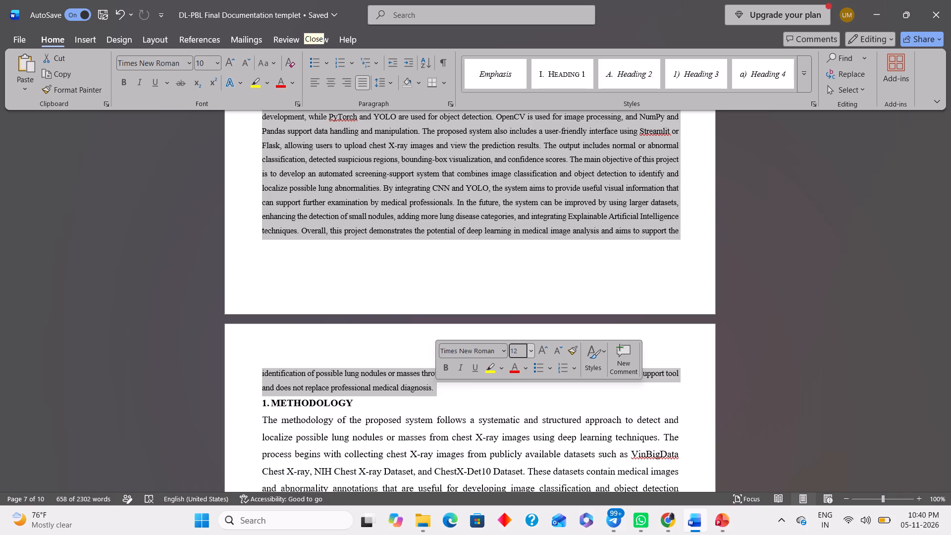
left_click(609, 276)
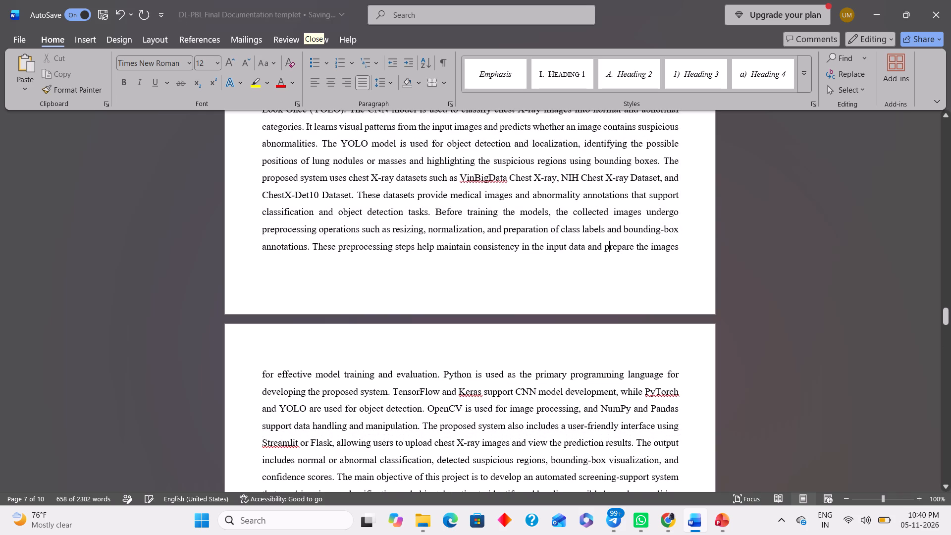
Fill in the first student's roll number and name under Submitted by on the cover page.
scroll(609, 276, "down", 2)
scroll(609, 276, "up", 4)
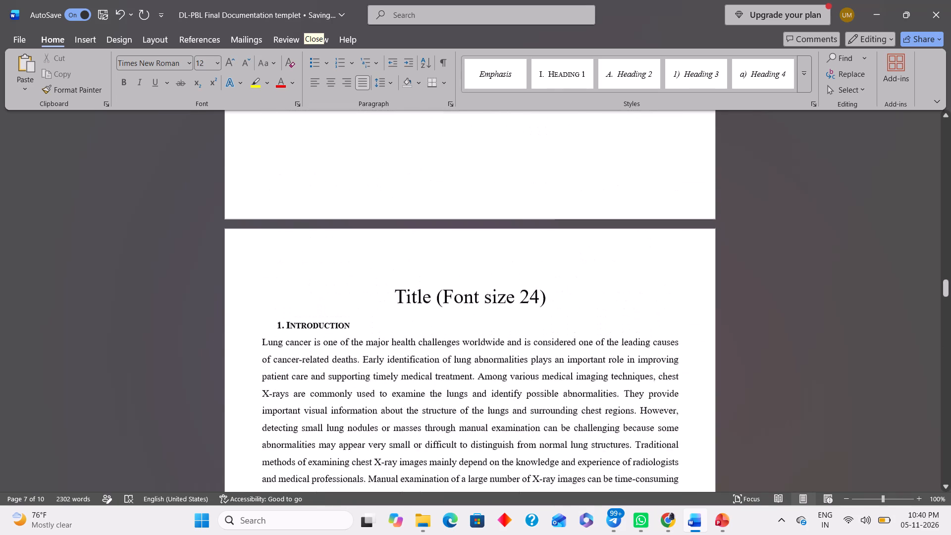
scroll(609, 276, "up", 6)
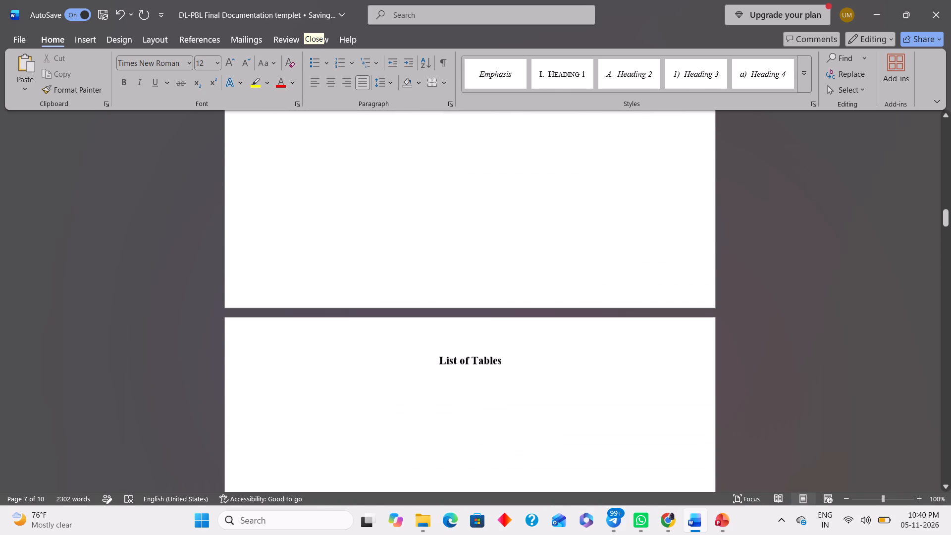
scroll(609, 276, "up", 5)
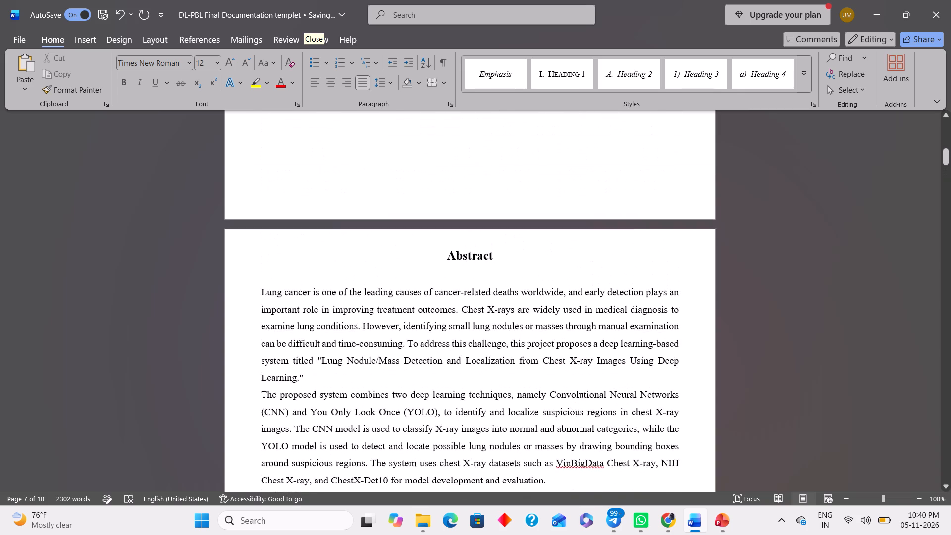
scroll(609, 276, "up", 1)
left_click(600, 280)
left_click(593, 293)
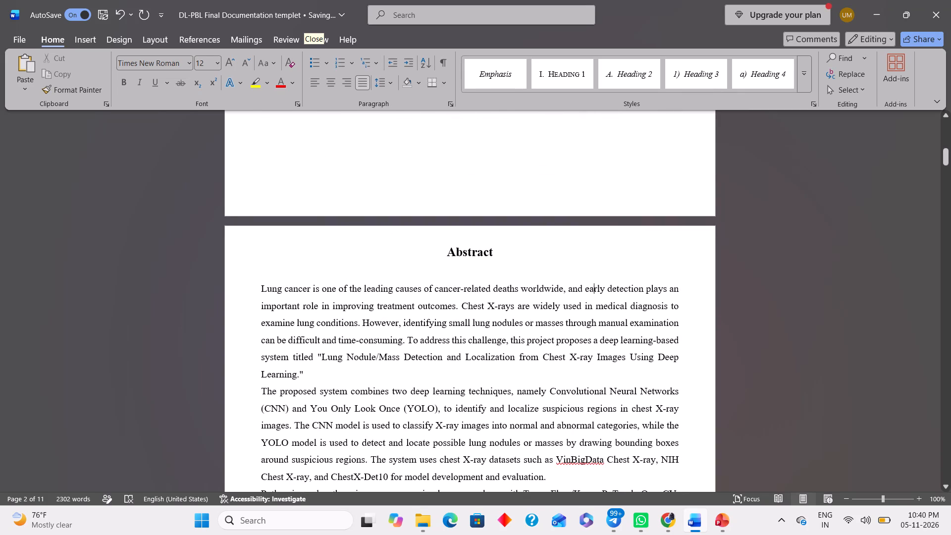
Replace the first Roll.no placeholder under Submitted by on the cover page with the first student's roll number.
scroll(593, 293, "down", 5)
scroll(593, 293, "up", 4)
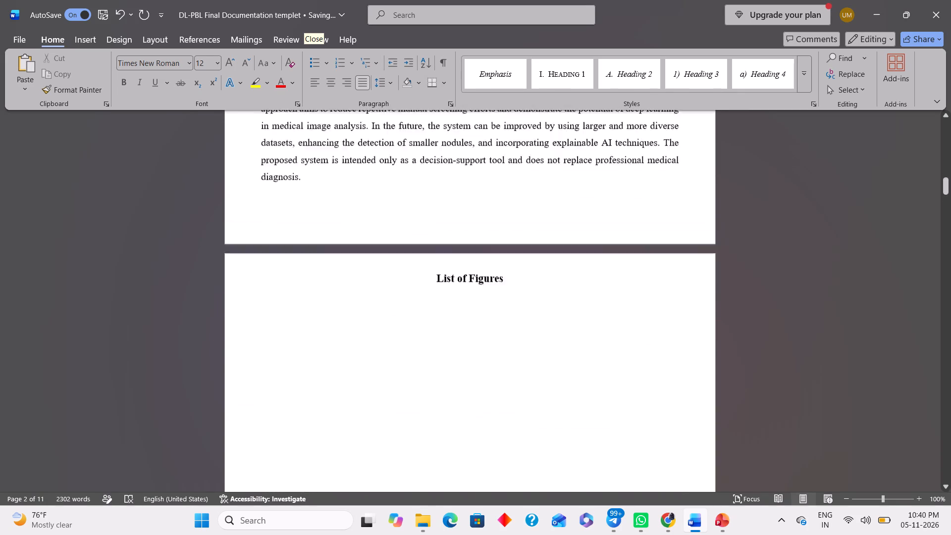
scroll(593, 293, "up", 3)
scroll(593, 293, "down", 1)
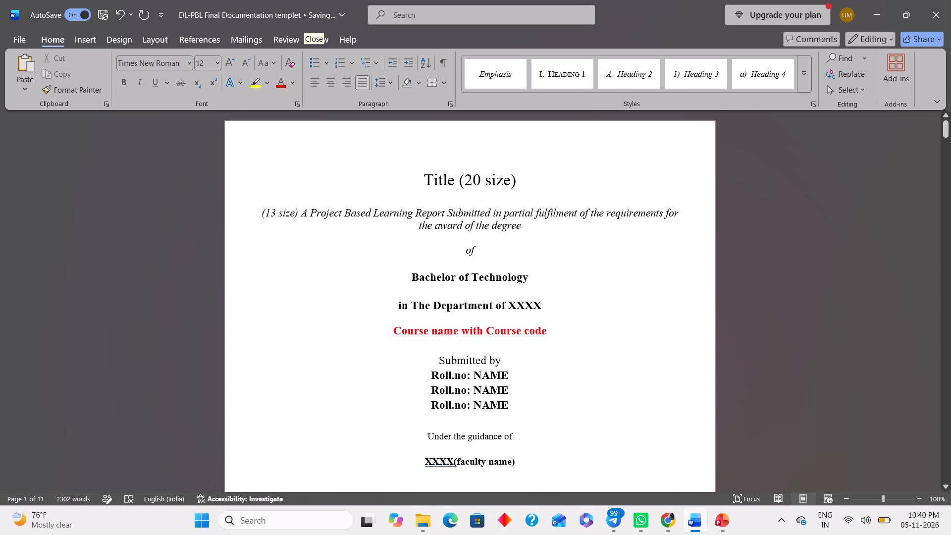
scroll(593, 293, "down", 1)
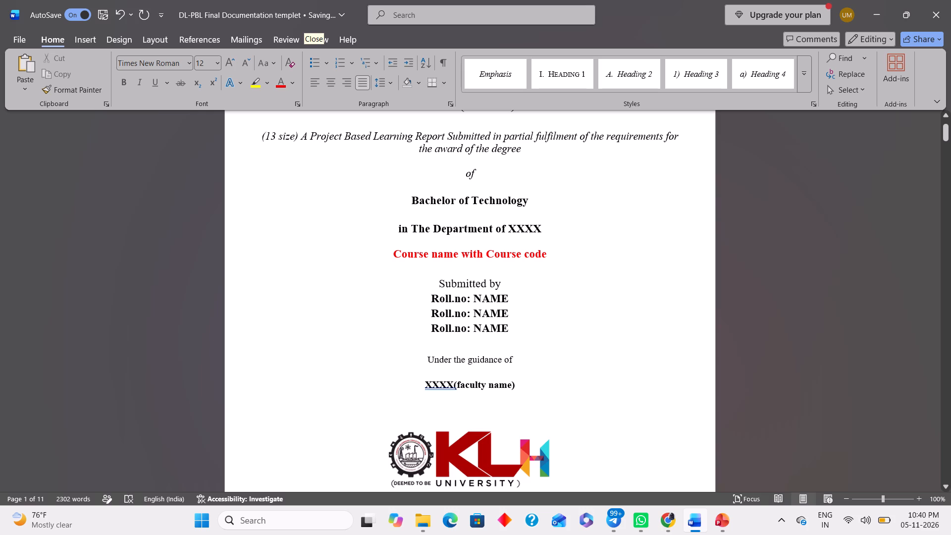
left_click(466, 301)
key("BackSpace")
key("BackSpace")
key("BackSpace")
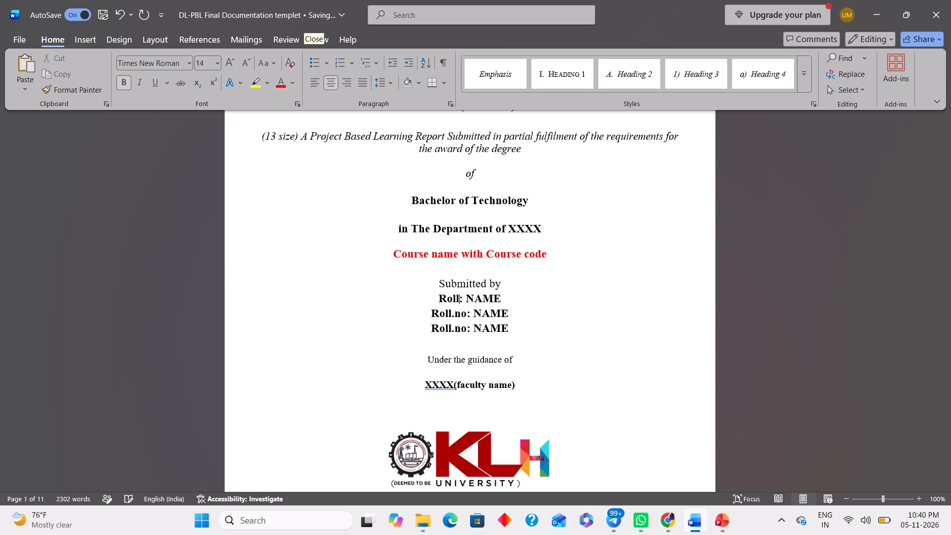
key("BackSpace")
key("BackSpace")
key("BackSpace")
key("BackSpace")
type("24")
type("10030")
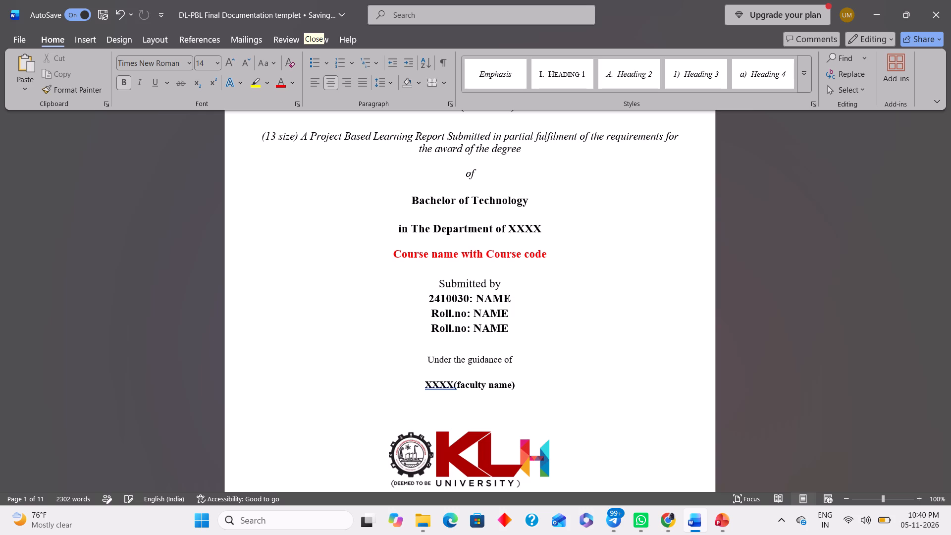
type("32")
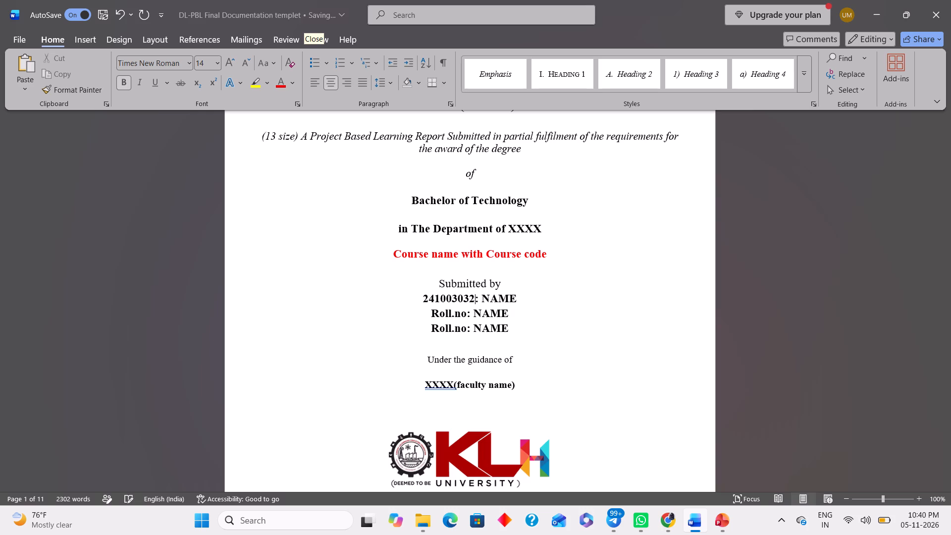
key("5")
Replace the NAME placeholder after the first roll number on the cover page with the first student's name.
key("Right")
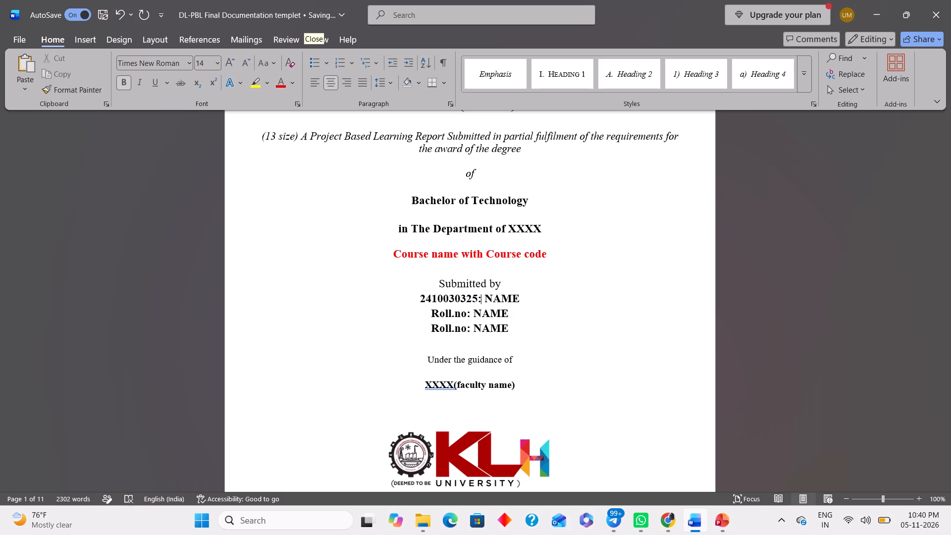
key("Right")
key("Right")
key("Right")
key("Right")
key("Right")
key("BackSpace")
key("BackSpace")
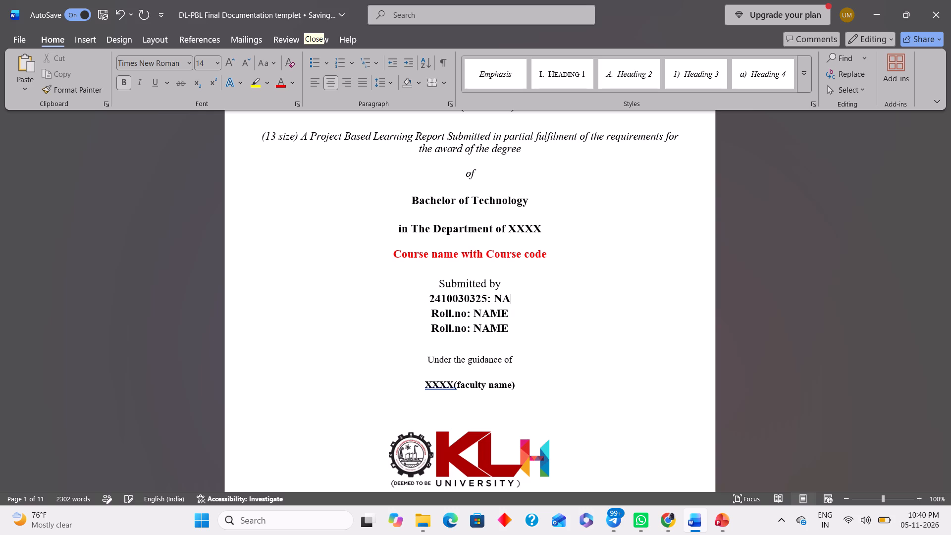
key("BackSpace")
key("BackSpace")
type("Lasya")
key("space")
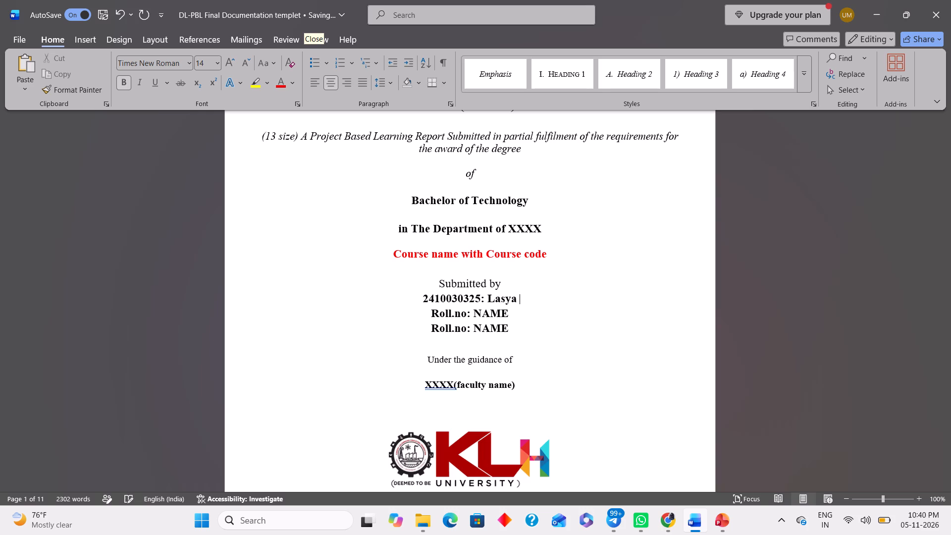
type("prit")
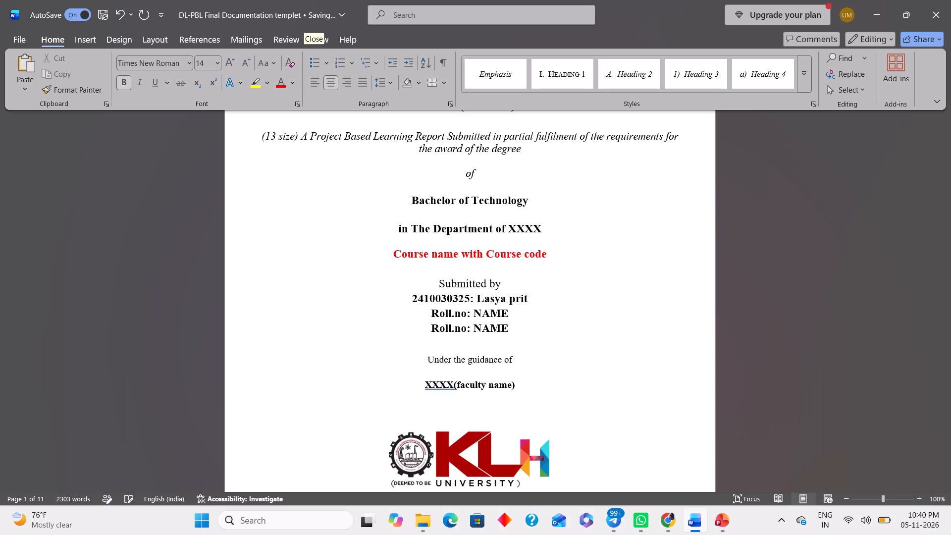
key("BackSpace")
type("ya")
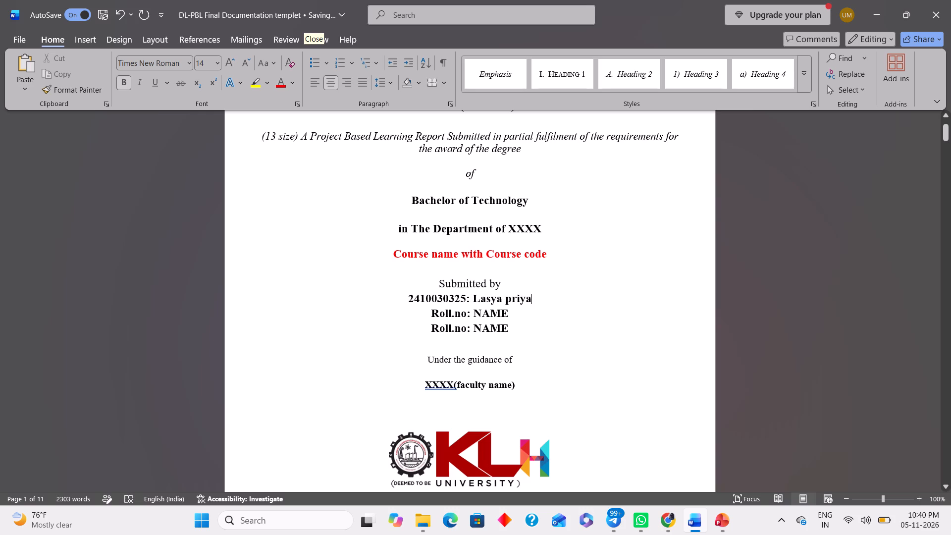
Replace the Roll.no placeholder in the second student entry with that student's roll number.
left_click(463, 312)
key("Right")
key("BackSpace")
key("BackSpace")
key("BackSpace")
key("BackSpace")
key("BackSpace")
key("BackSpace")
key("BackSpace")
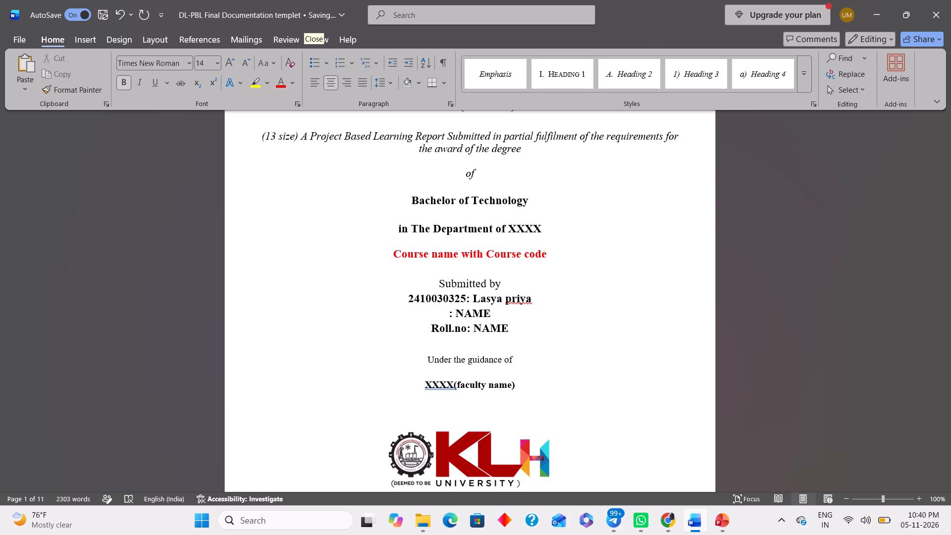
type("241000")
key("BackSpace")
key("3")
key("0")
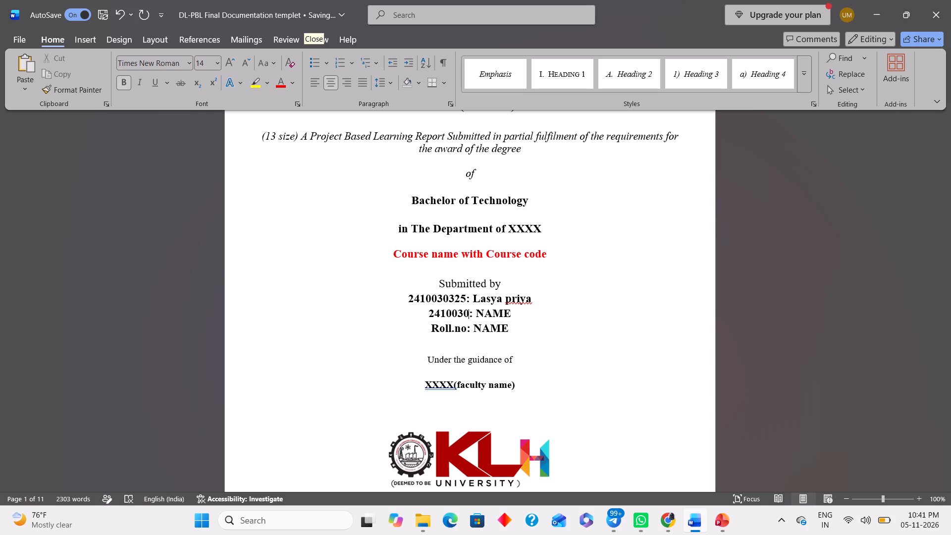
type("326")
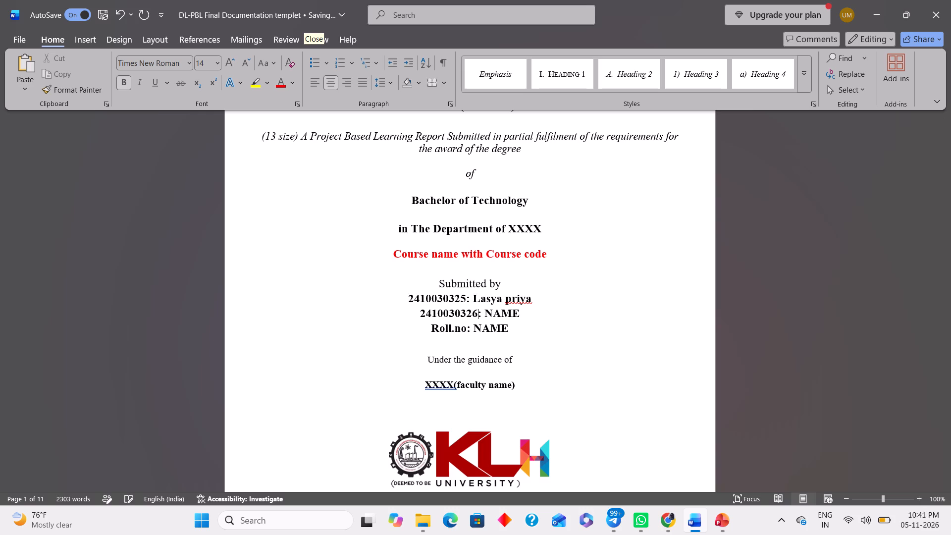
Replace the NAME placeholder in the second student entry with the document owner's name.
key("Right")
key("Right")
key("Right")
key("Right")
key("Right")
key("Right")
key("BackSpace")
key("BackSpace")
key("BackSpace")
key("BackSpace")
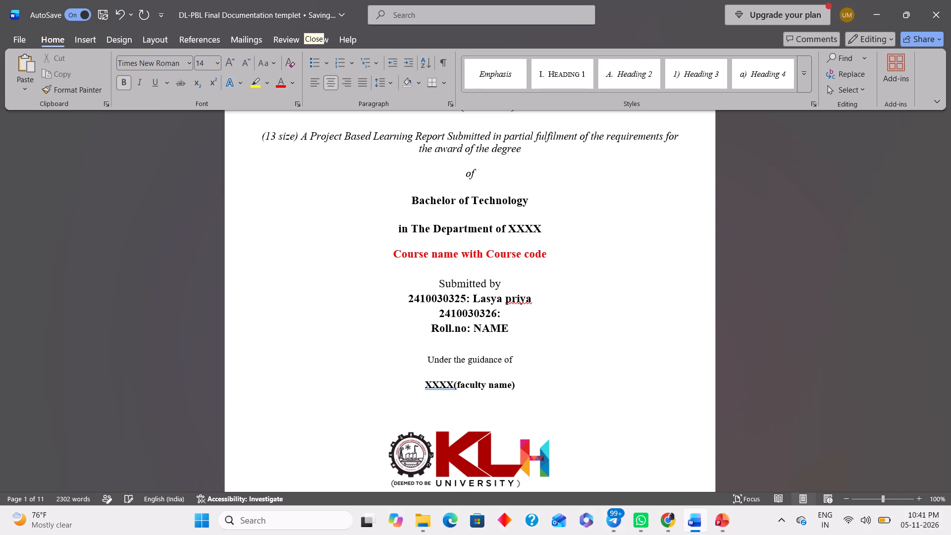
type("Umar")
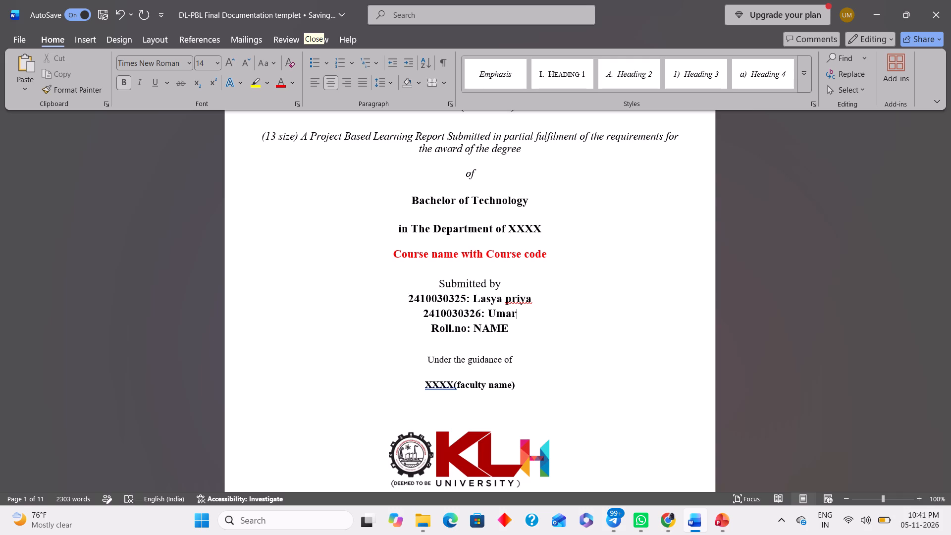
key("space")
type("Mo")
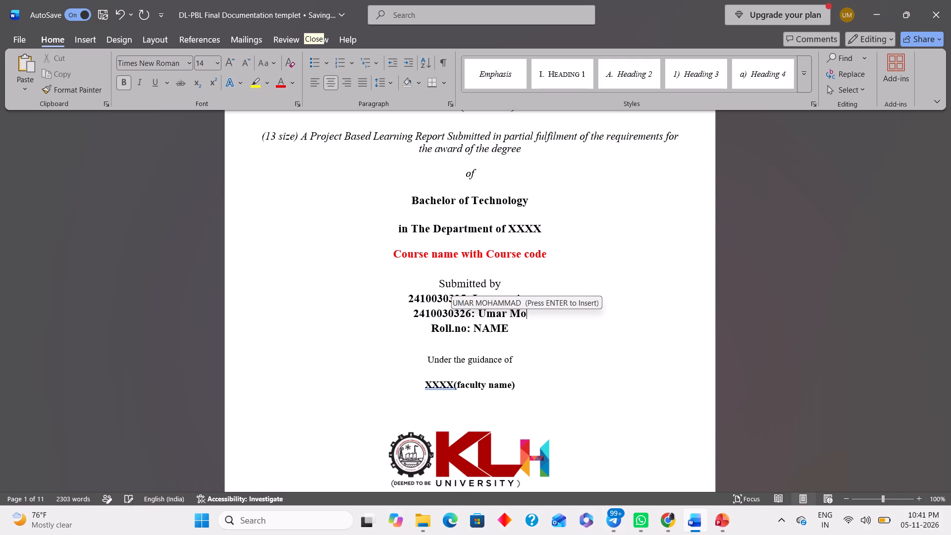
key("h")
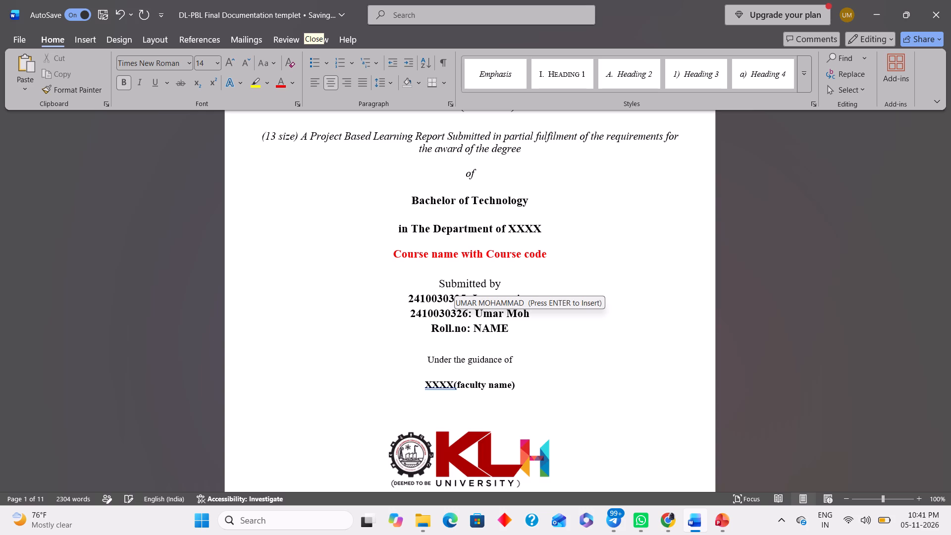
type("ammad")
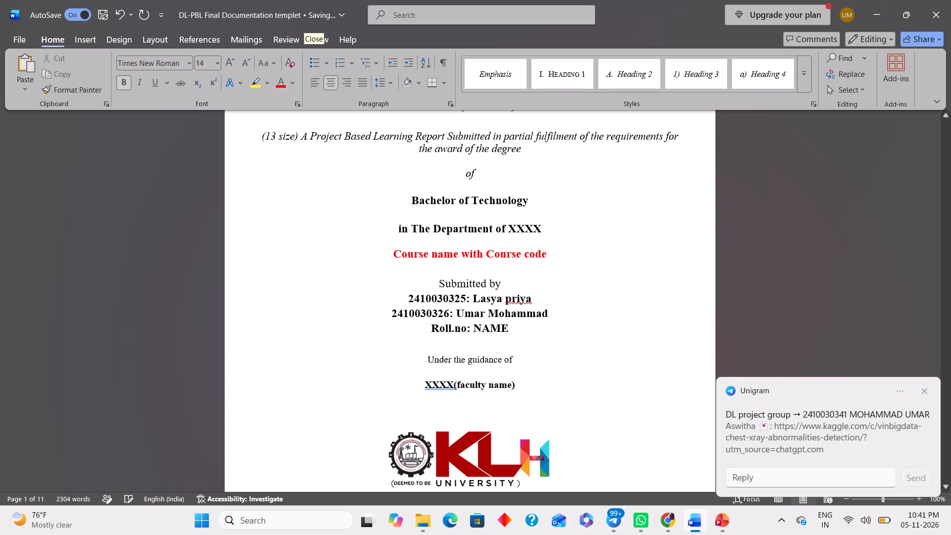
Replace the Roll.no placeholder in the third student entry with the leading digits shared by the group's roll numbers.
left_click(464, 327)
key("Right")
key("BackSpace")
key("BackSpace")
key("BackSpace")
key("BackSpace")
key("BackSpace")
key("BackSpace")
key("BackSpace")
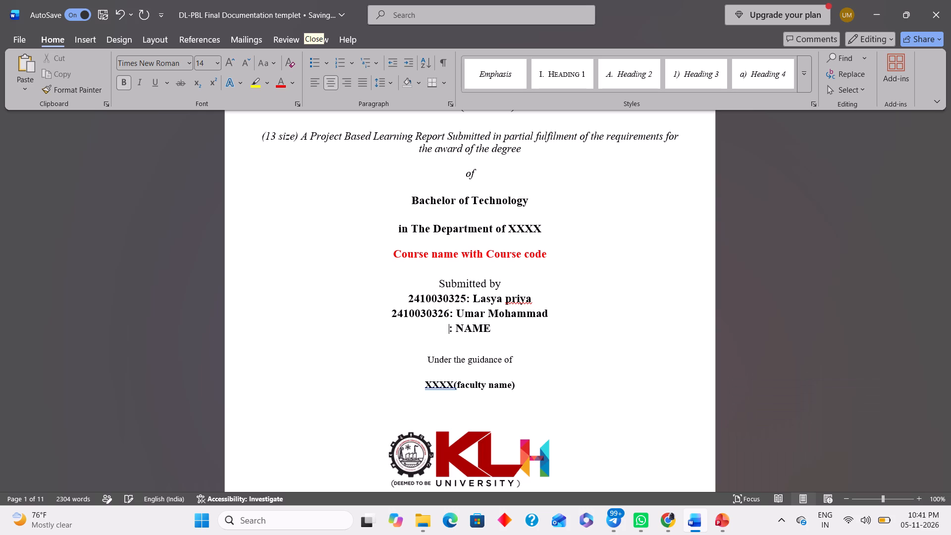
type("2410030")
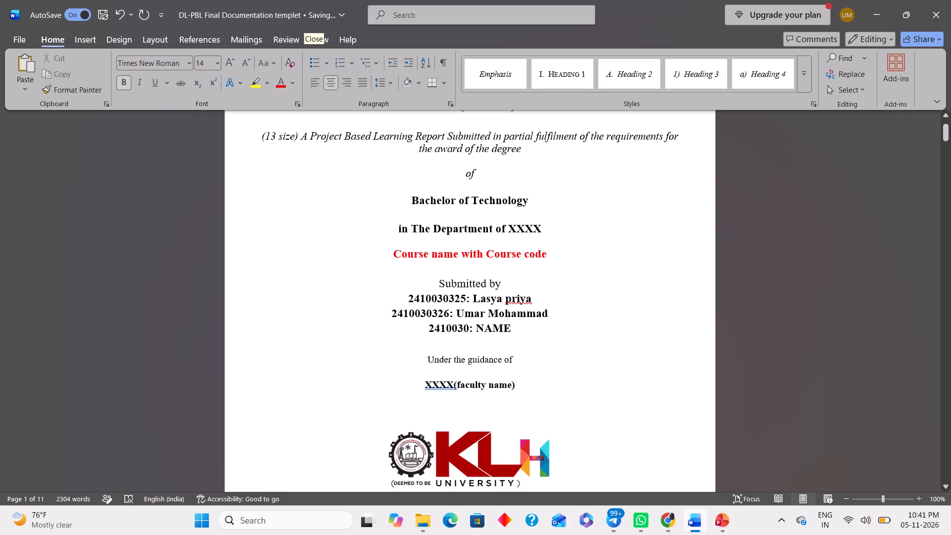
Copy the name from the second student entry over the NAME placeholder in the third entry.
left_click_drag(456, 314, 544, 311)
key("ctrl+c")
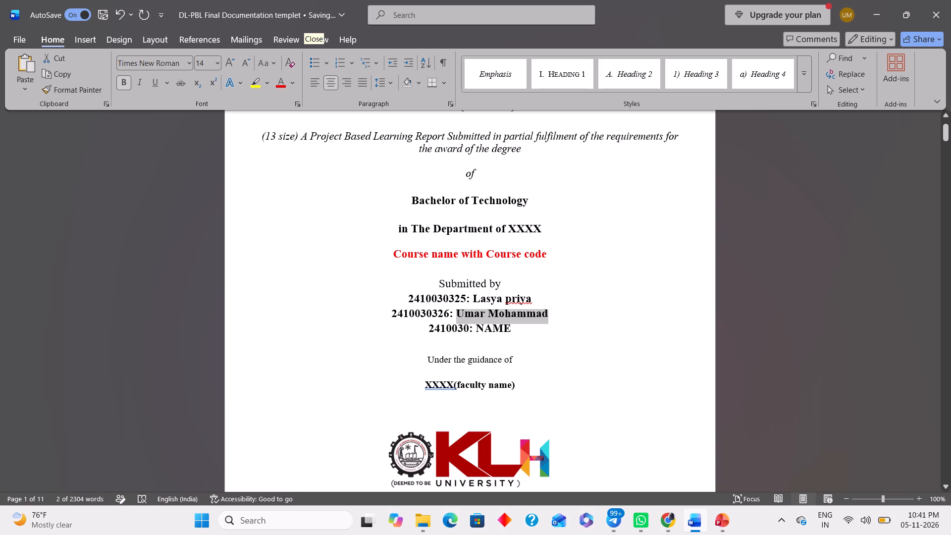
left_click(519, 329)
left_click_drag(517, 328, 485, 326)
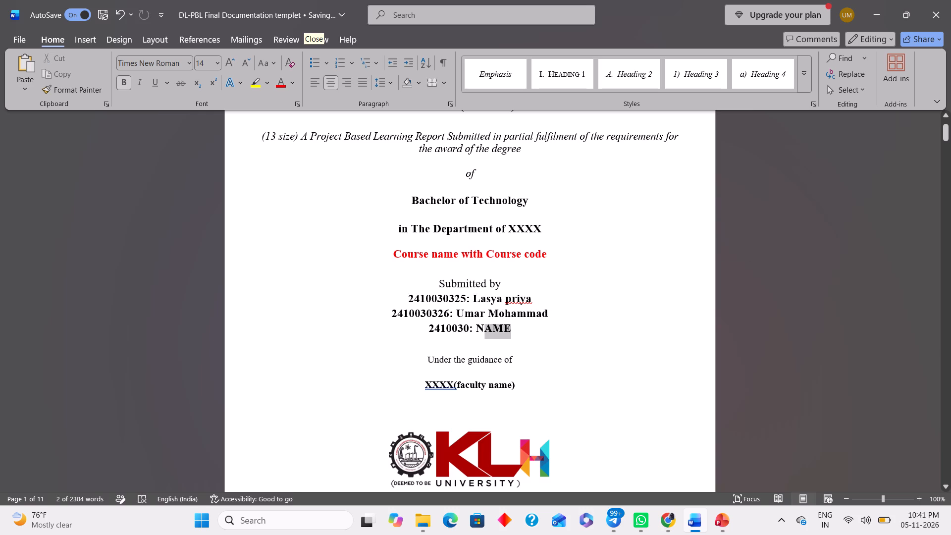
left_click_drag(485, 326, 475, 326)
key("ctrl+v")
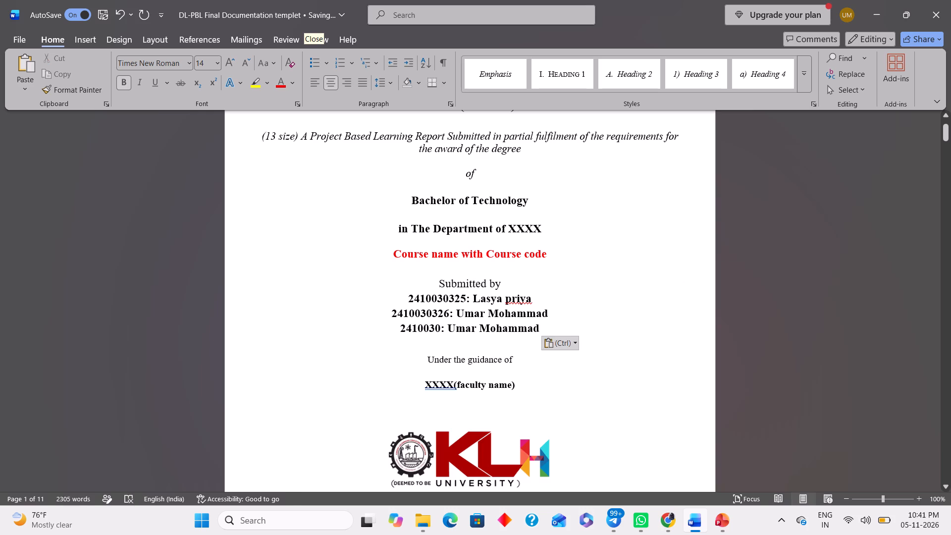
Complete the third student's roll number with its last three digits.
left_click(441, 329)
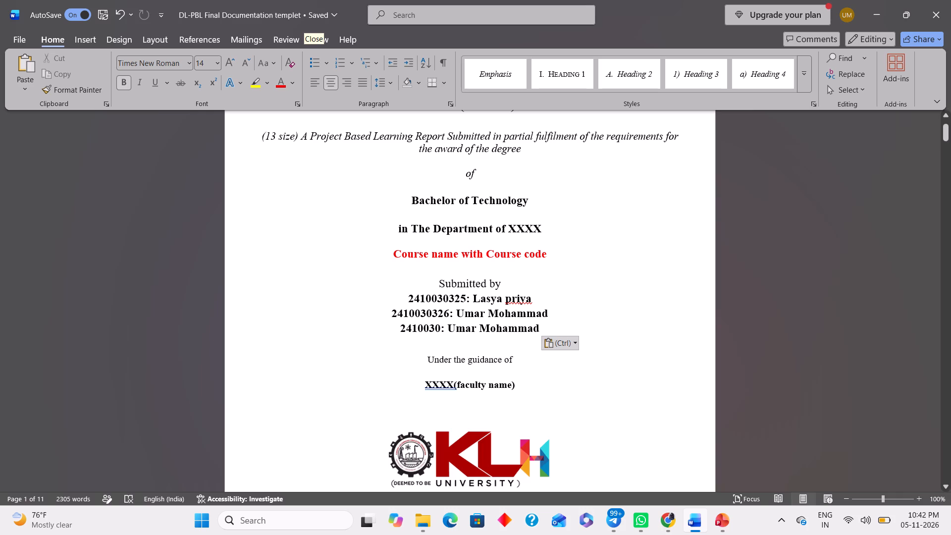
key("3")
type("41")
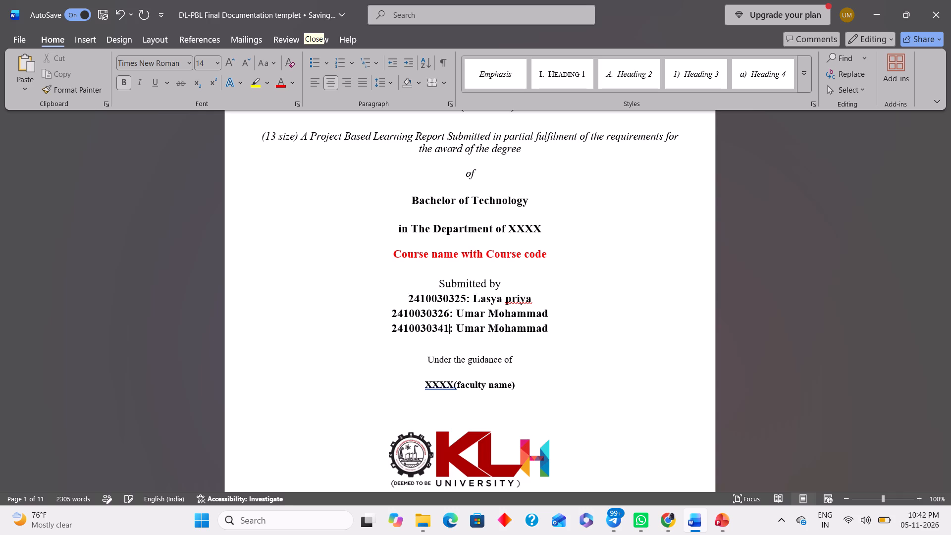
Replace the name in the second student entry with that student's own full name.
left_click_drag(552, 312, 494, 321)
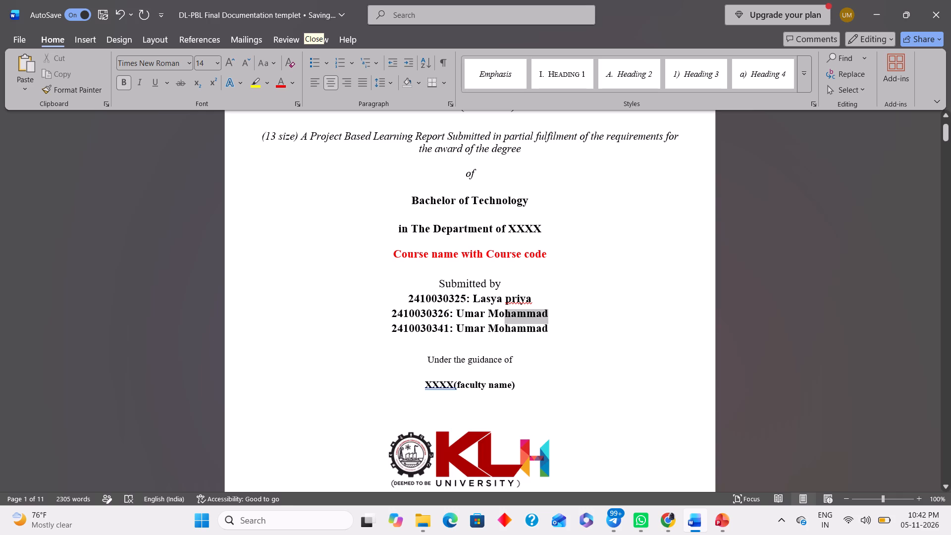
left_click_drag(494, 321, 458, 321)
key("BackSpace")
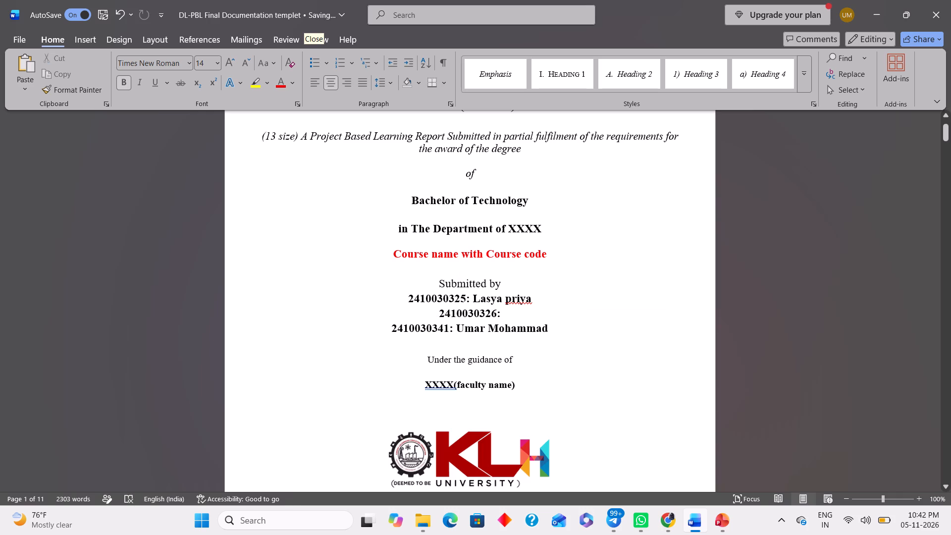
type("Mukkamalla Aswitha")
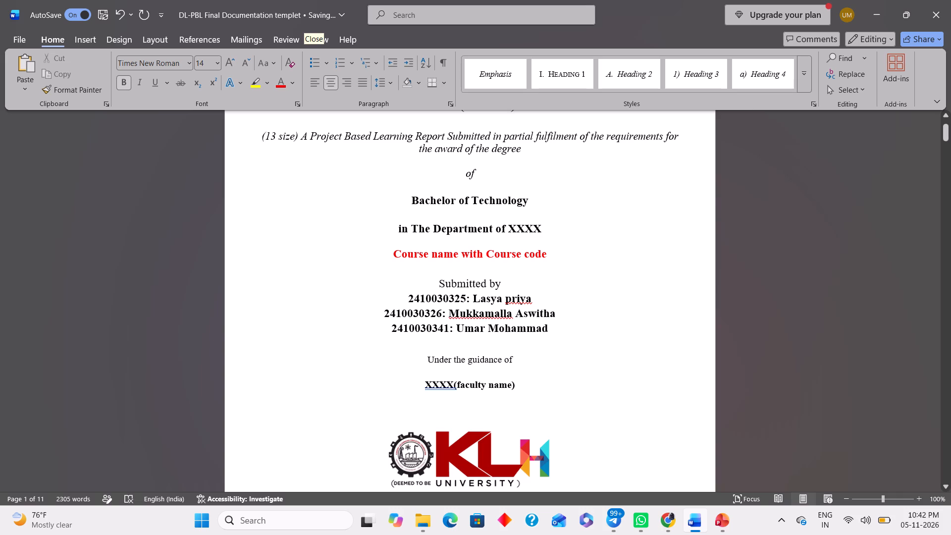
Duplicate the third student entry, roll number and name, onto a new line directly below it.
left_click(551, 330)
left_click_drag(551, 330, 397, 333)
key("ctrl+c")
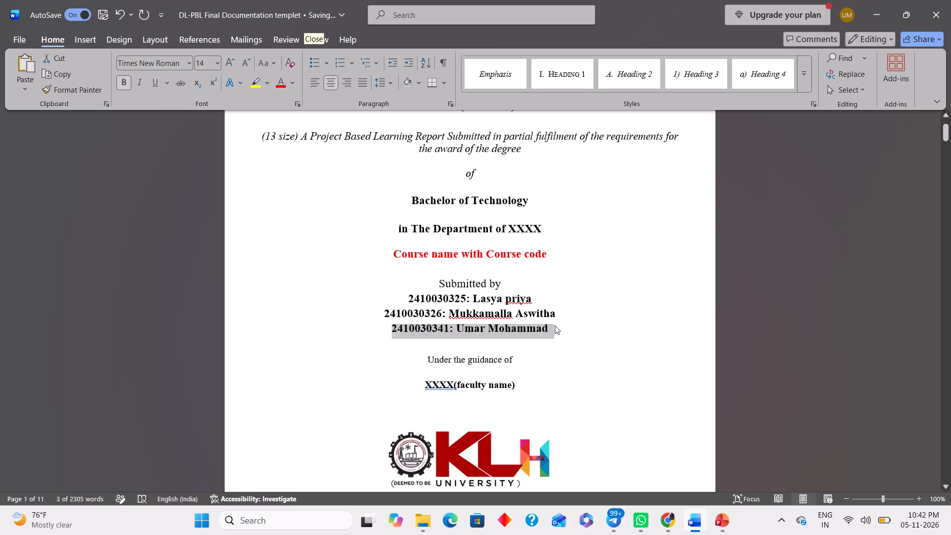
left_click(555, 325)
key("Return")
key("ctrl+v")
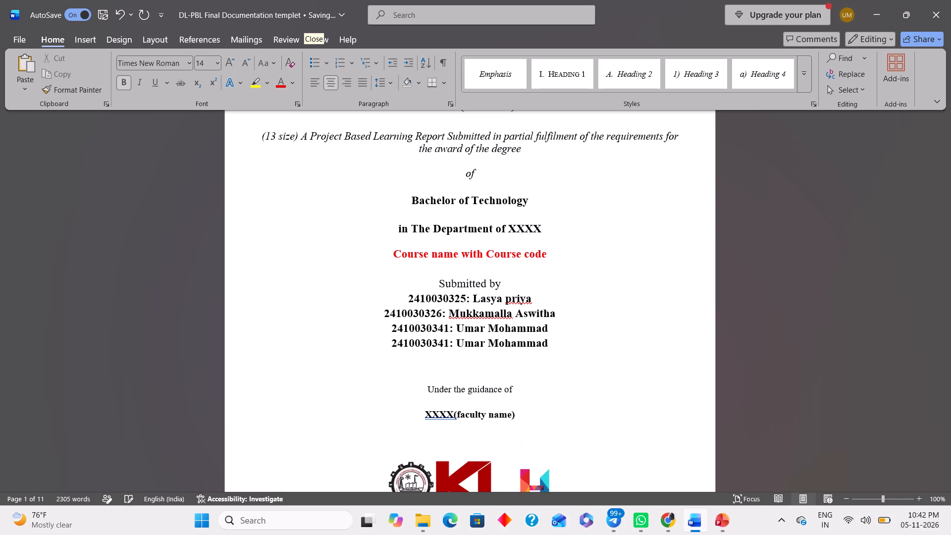
Replace the last three digits of the roll number in the fourth student entry with that student's own.
left_click(449, 340)
key("BackSpace")
key("BackSpace")
key("BackSpace")
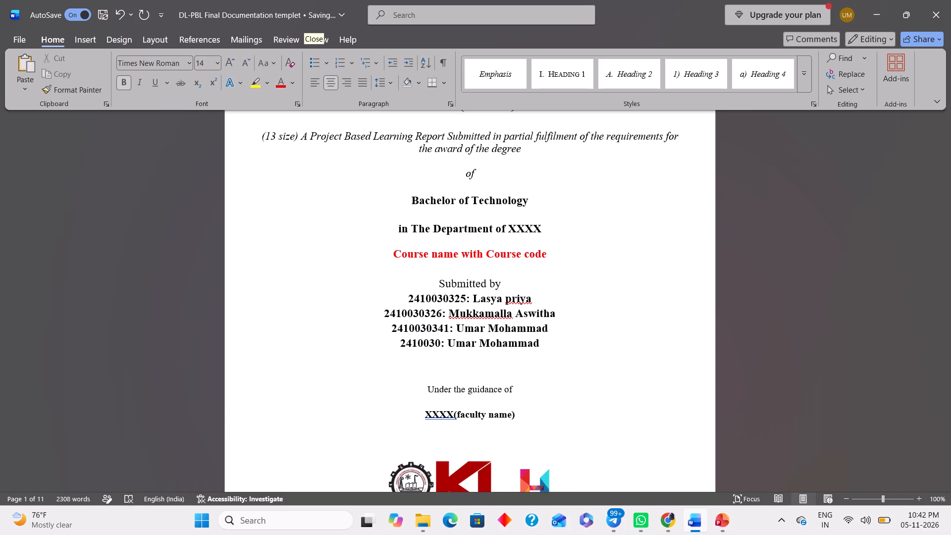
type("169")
Replace the copied name in the fourth student entry with the fourth group member's full name.
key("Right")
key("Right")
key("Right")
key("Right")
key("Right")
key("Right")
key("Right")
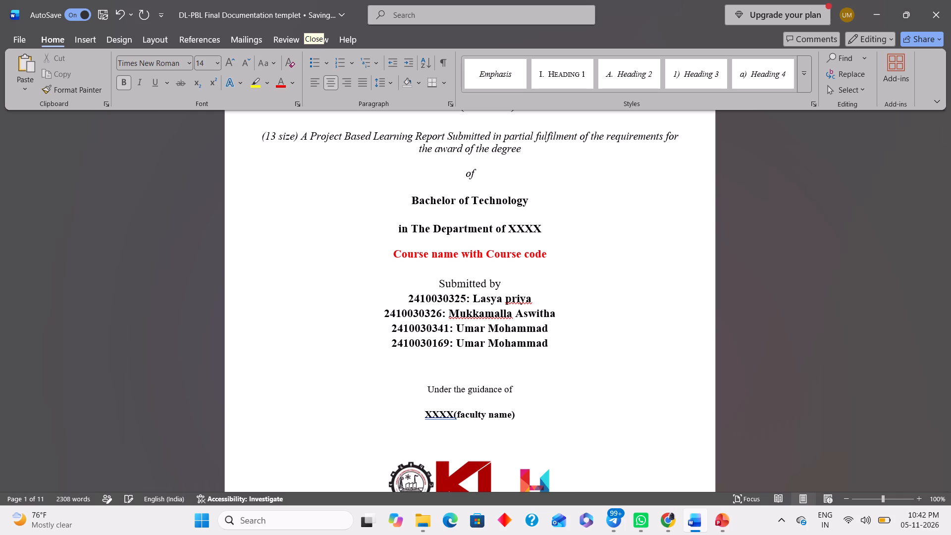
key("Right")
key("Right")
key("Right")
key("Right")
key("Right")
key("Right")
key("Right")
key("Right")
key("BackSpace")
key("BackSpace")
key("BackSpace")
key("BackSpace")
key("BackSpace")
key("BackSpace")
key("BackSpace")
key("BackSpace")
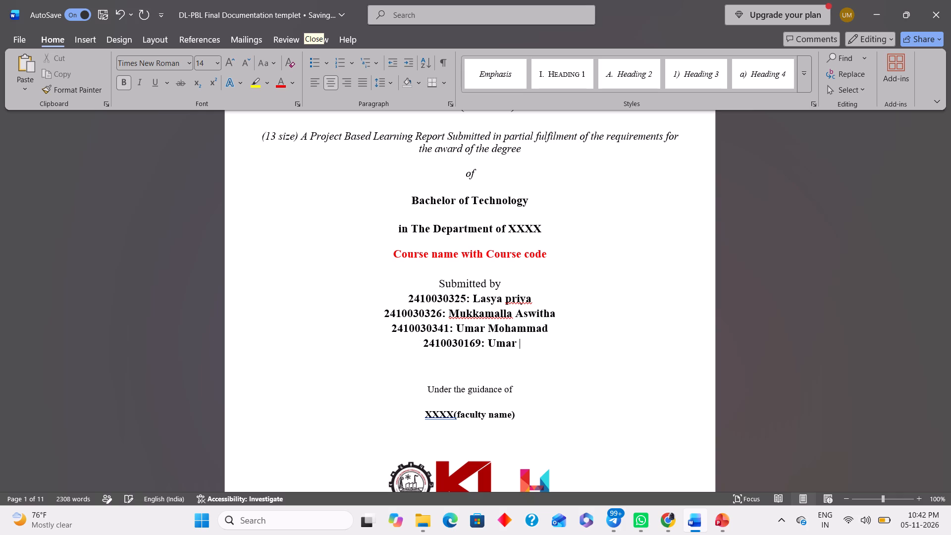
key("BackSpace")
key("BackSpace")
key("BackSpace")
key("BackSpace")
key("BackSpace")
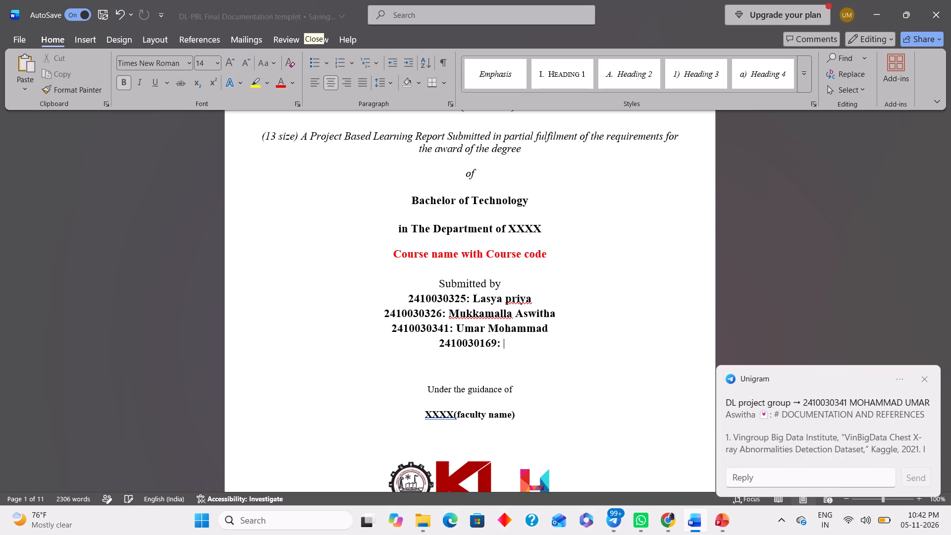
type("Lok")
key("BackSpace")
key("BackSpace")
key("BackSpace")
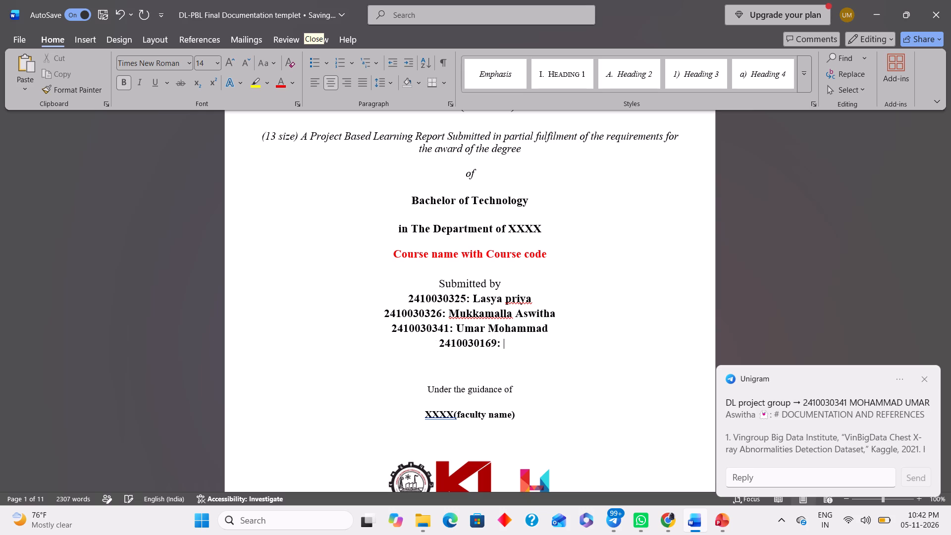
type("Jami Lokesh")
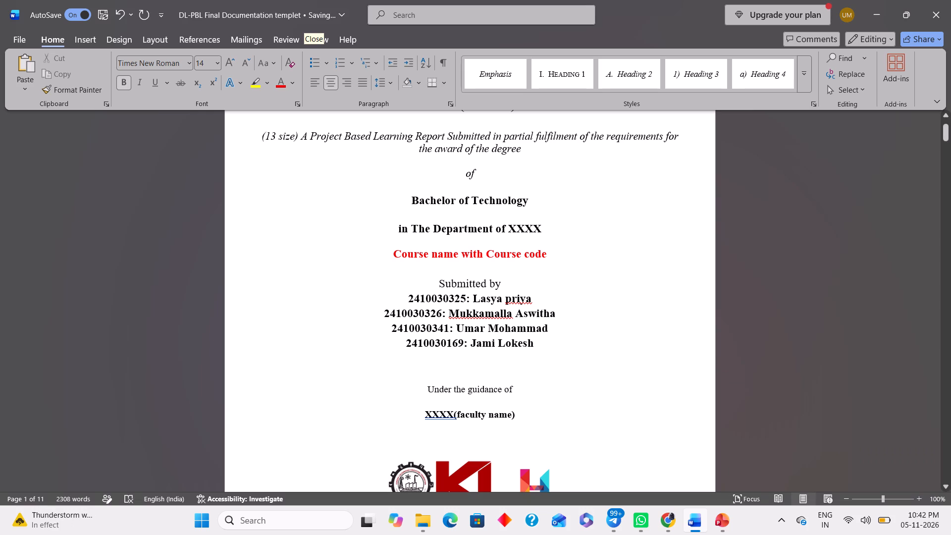
Add the surname in front of the first student's name.
left_click(473, 297)
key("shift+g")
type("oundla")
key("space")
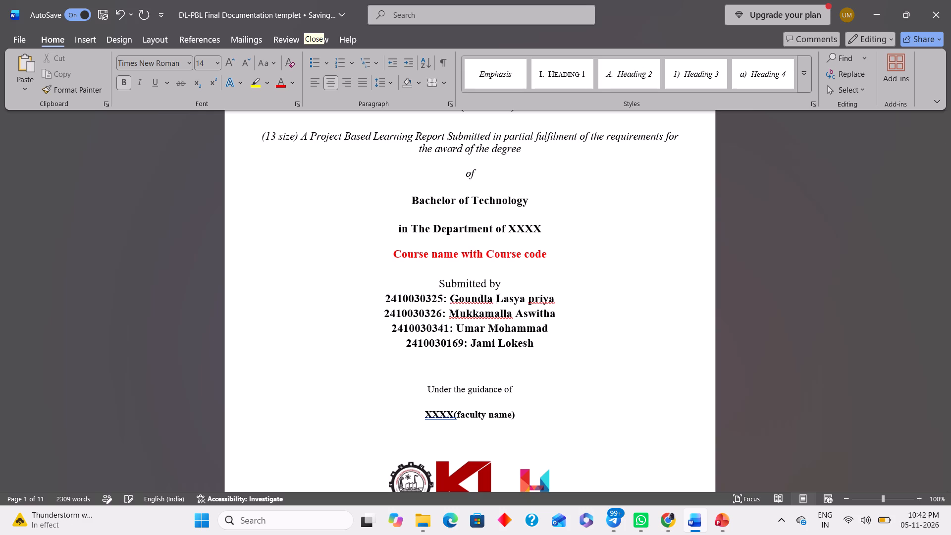
Reverse the word order of the third student's name by moving its first word to the end.
left_click(489, 330)
key("BackSpace")
key("BackSpace")
key("BackSpace")
key("BackSpace")
key("BackSpace")
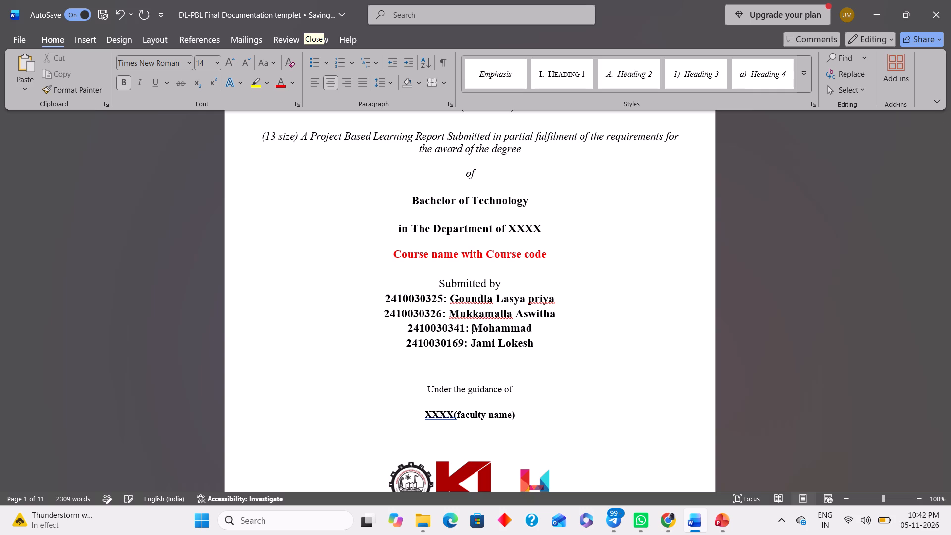
left_click(538, 324)
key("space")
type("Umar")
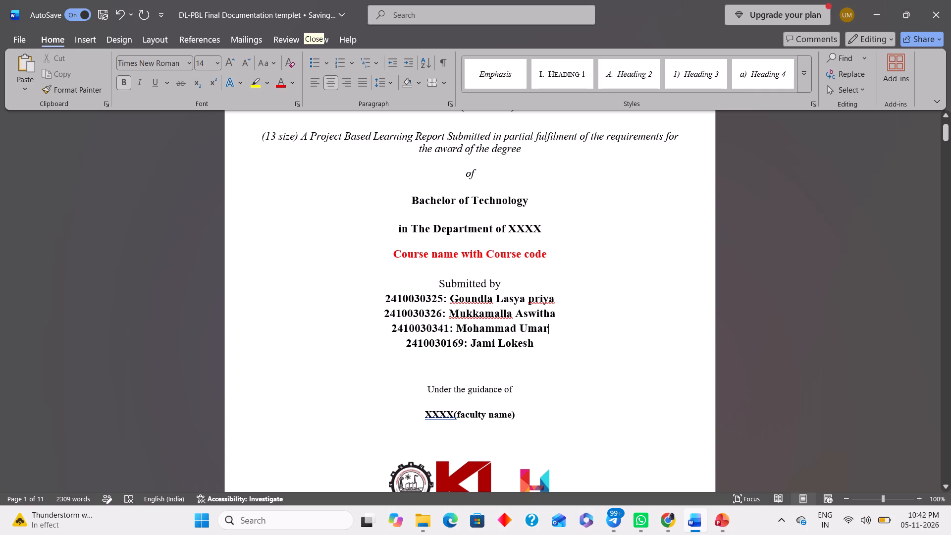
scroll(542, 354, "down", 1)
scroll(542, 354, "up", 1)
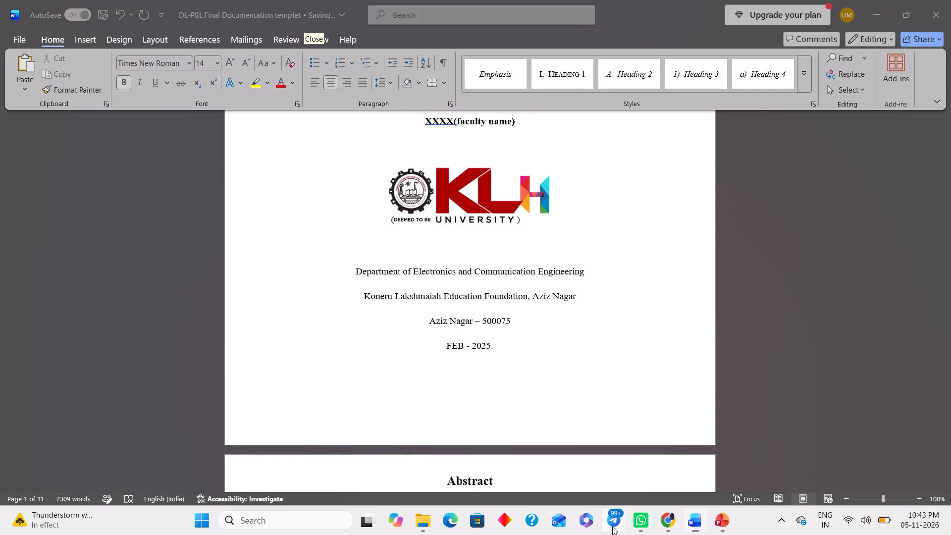
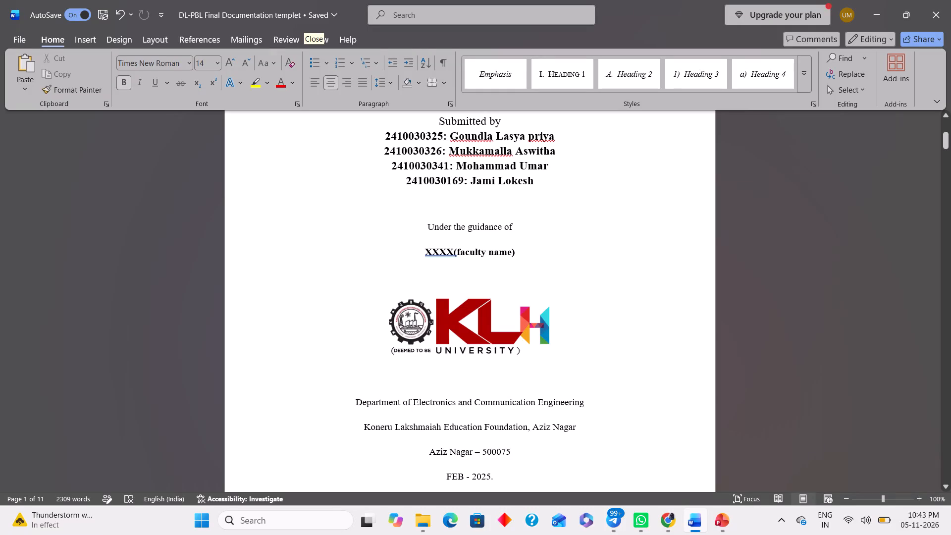
Replace the faculty name placeholder under "Under the guidance of" with the guide's name, prefixed with "Dr.".
left_click_drag(517, 250, 440, 252)
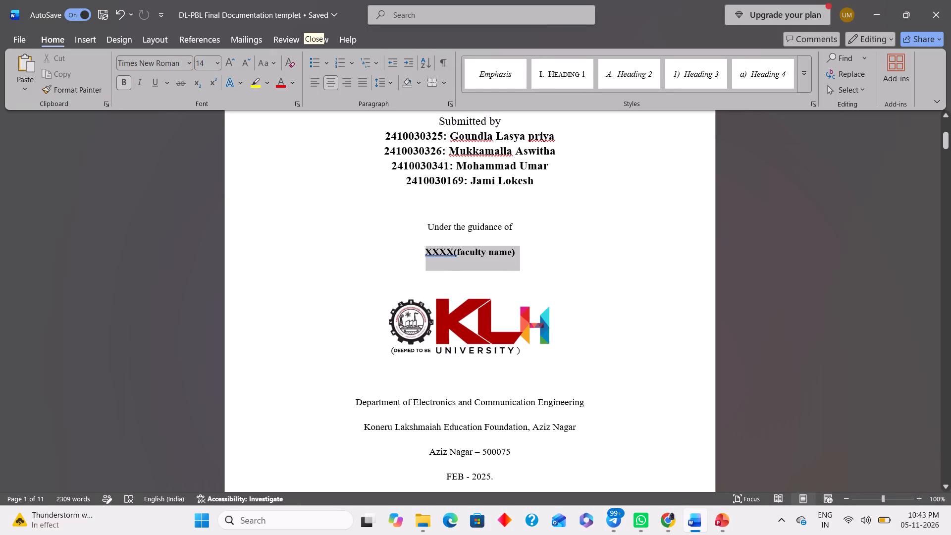
left_click_drag(440, 252, 434, 252)
key("BackSpace")
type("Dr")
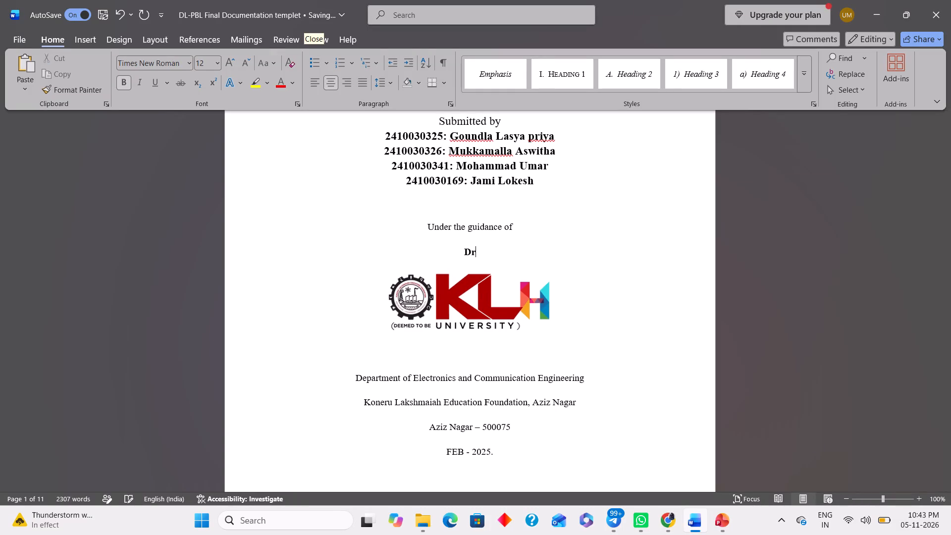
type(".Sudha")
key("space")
Review the report from the cover page title through the empty list and contents pages to the References section for remaining template content.
scroll(434, 252, "up", 1)
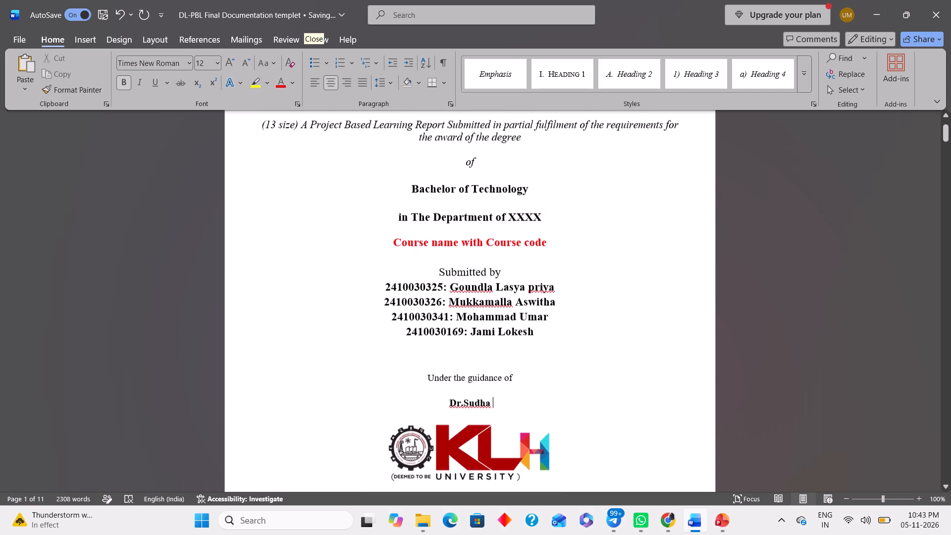
scroll(434, 252, "up", 4)
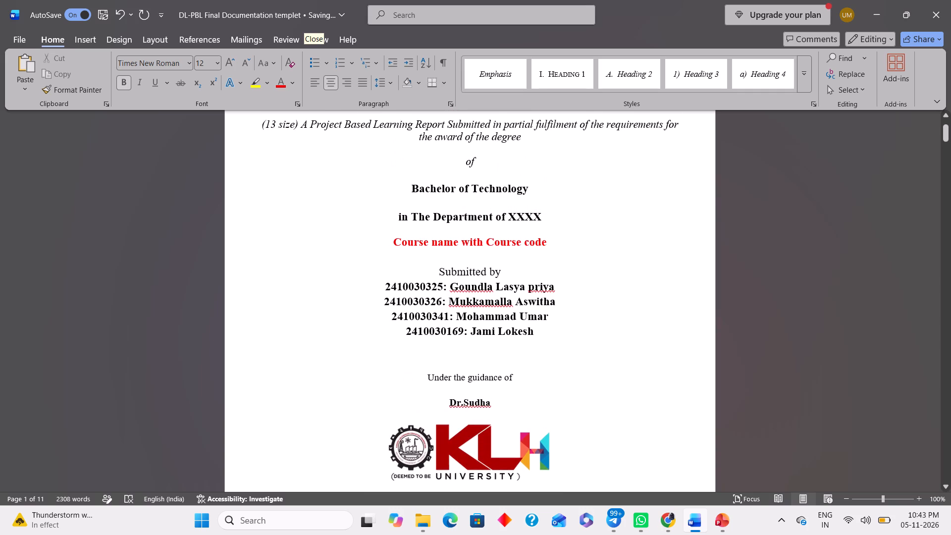
scroll(434, 252, "up", 1)
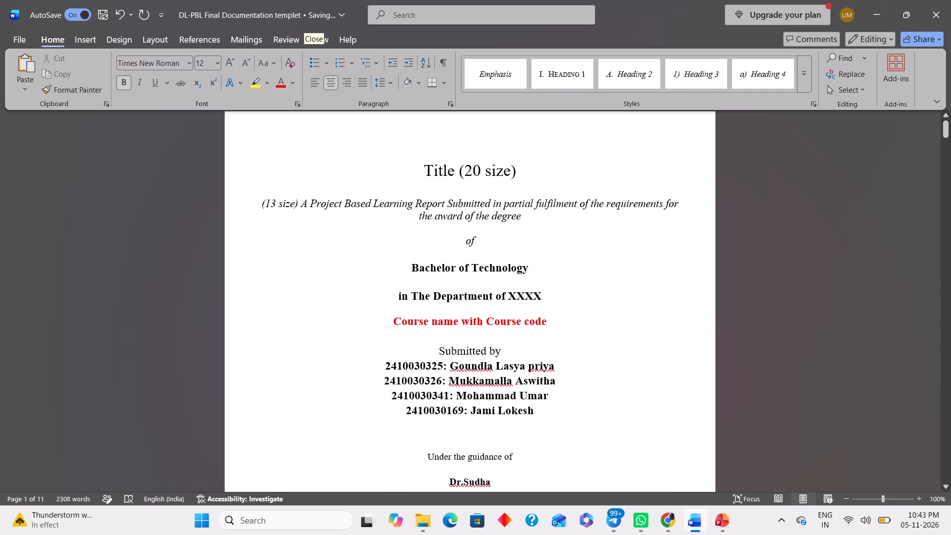
scroll(434, 252, "up", 1)
scroll(434, 252, "down", 6)
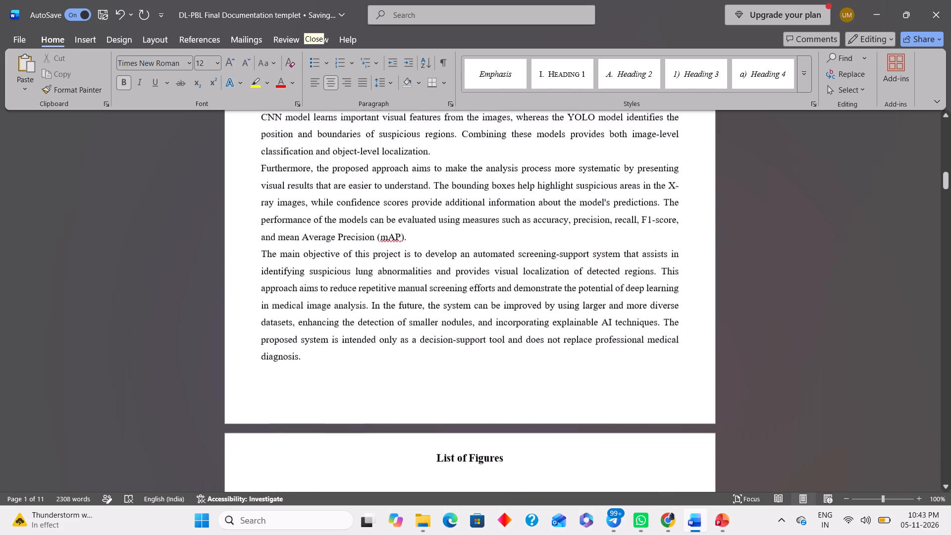
scroll(434, 252, "down", 5)
scroll(434, 252, "up", 1)
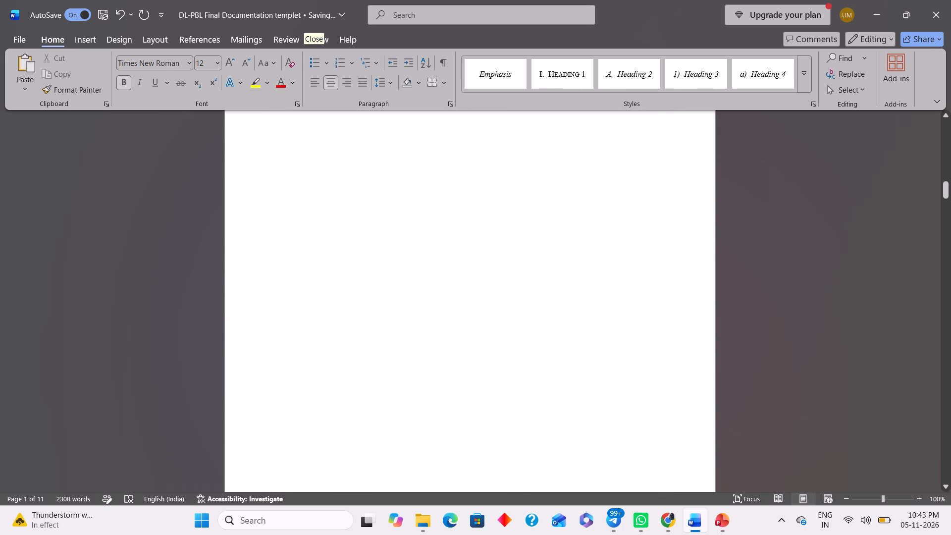
scroll(434, 252, "up", 2)
left_click(468, 180)
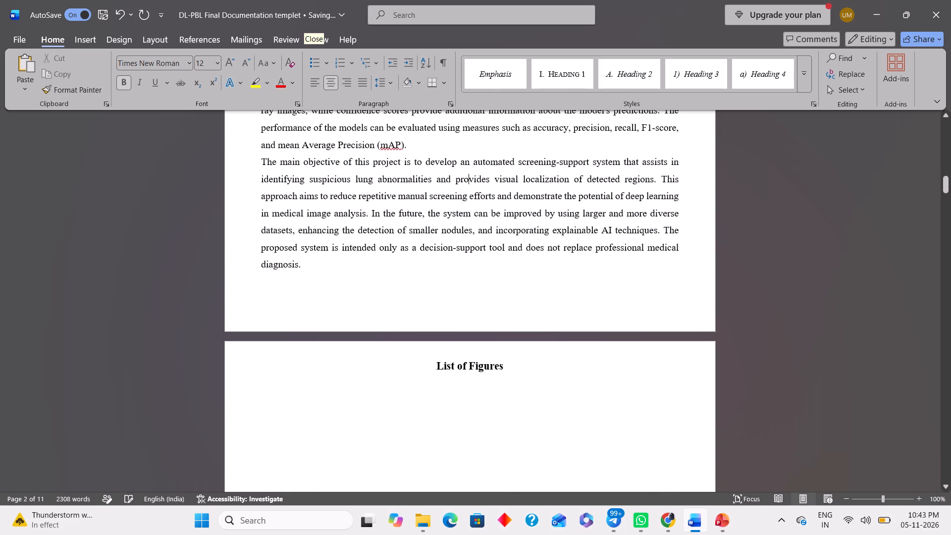
scroll(468, 180, "down", 5)
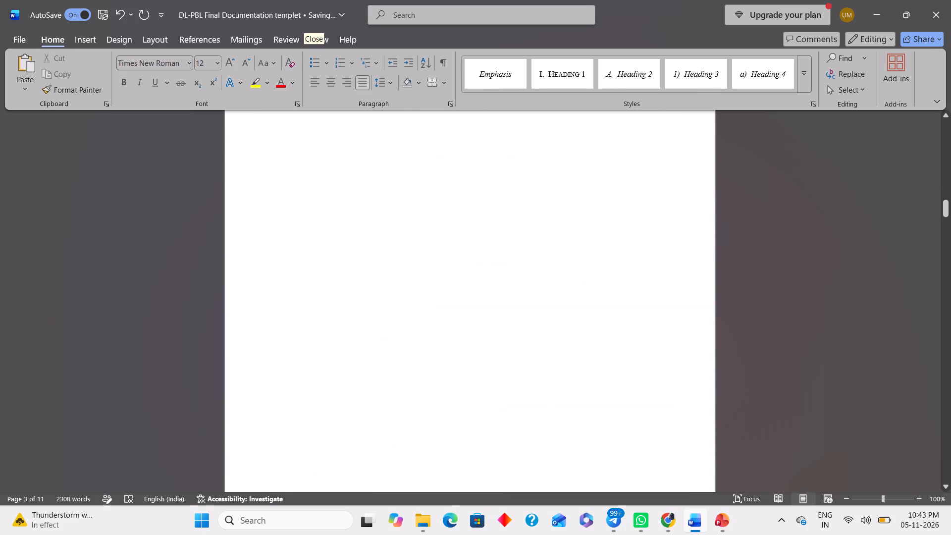
scroll(468, 180, "down", 3)
scroll(468, 180, "up", 2)
scroll(468, 180, "down", 2)
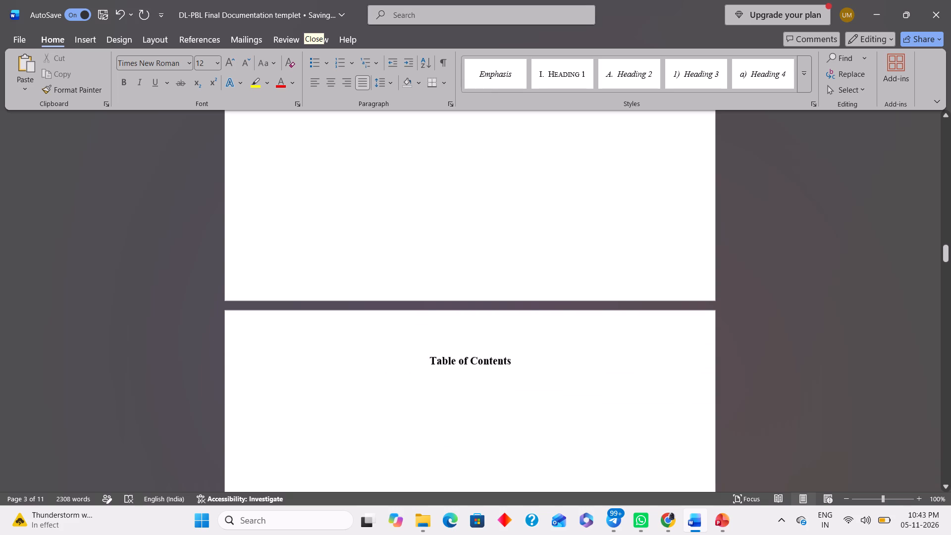
scroll(468, 180, "down", 4)
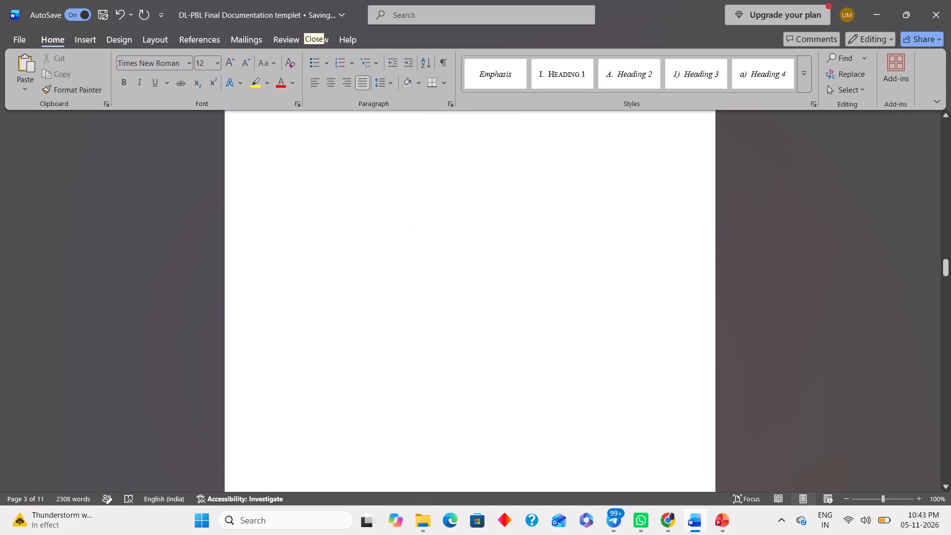
scroll(468, 180, "down", 3)
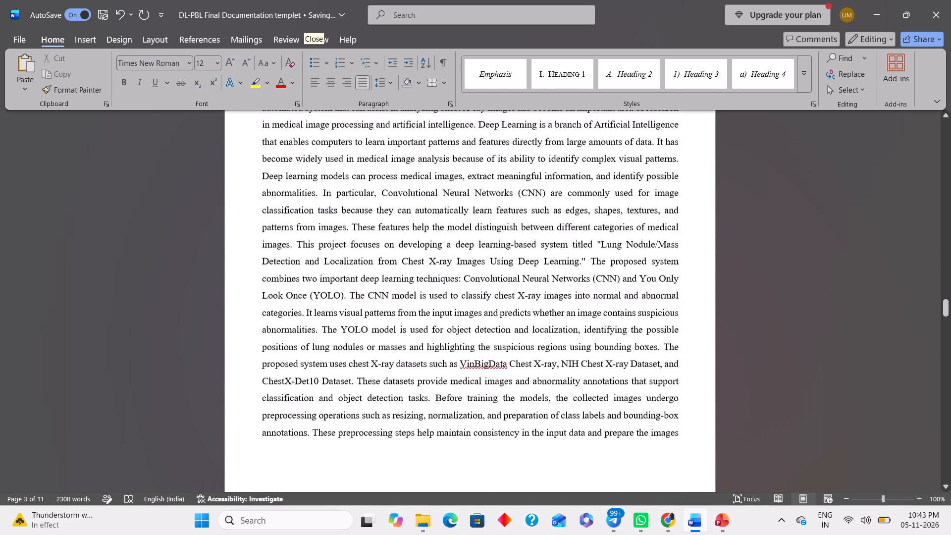
scroll(468, 180, "down", 4)
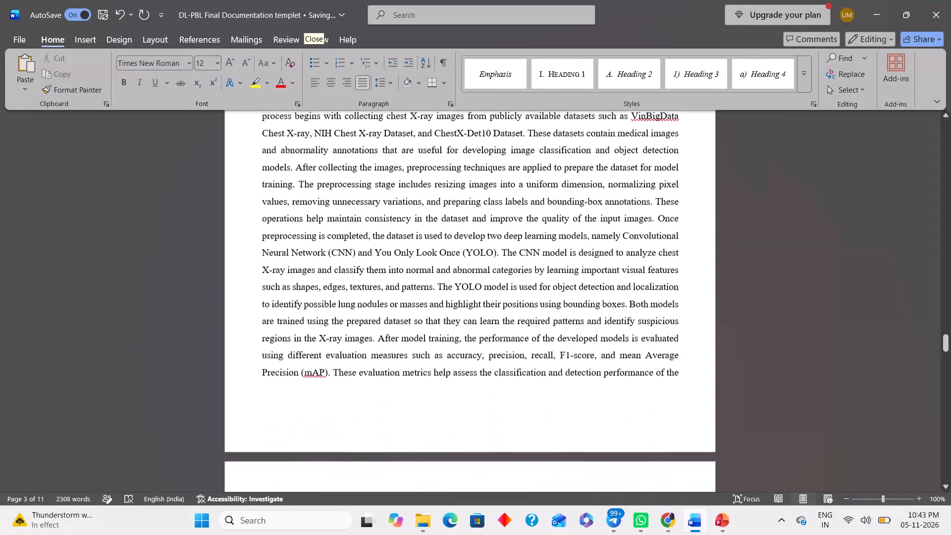
scroll(468, 180, "down", 3)
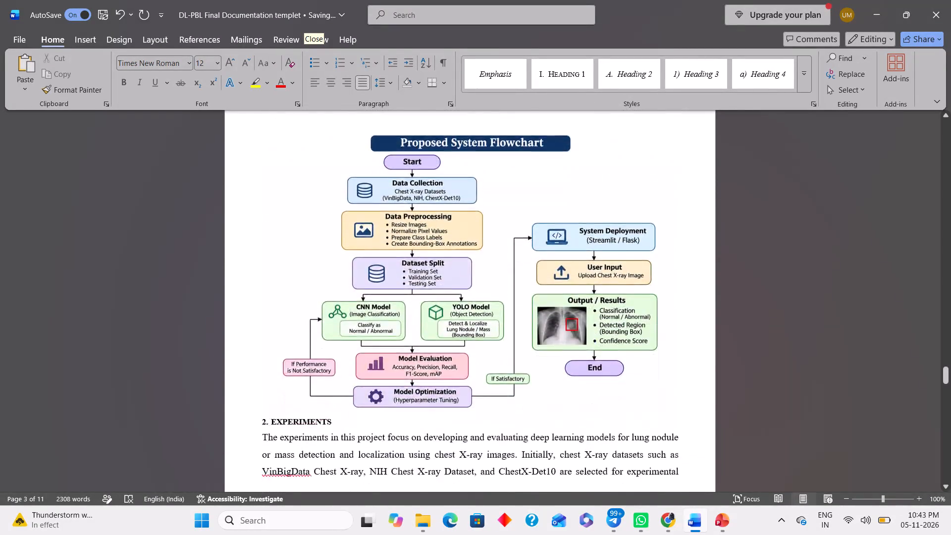
scroll(468, 180, "down", 3)
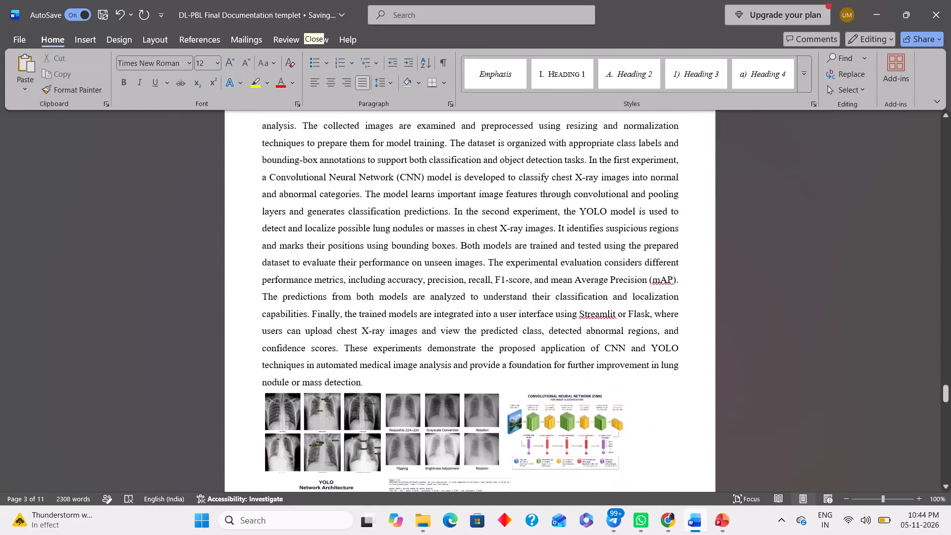
scroll(468, 180, "down", 4)
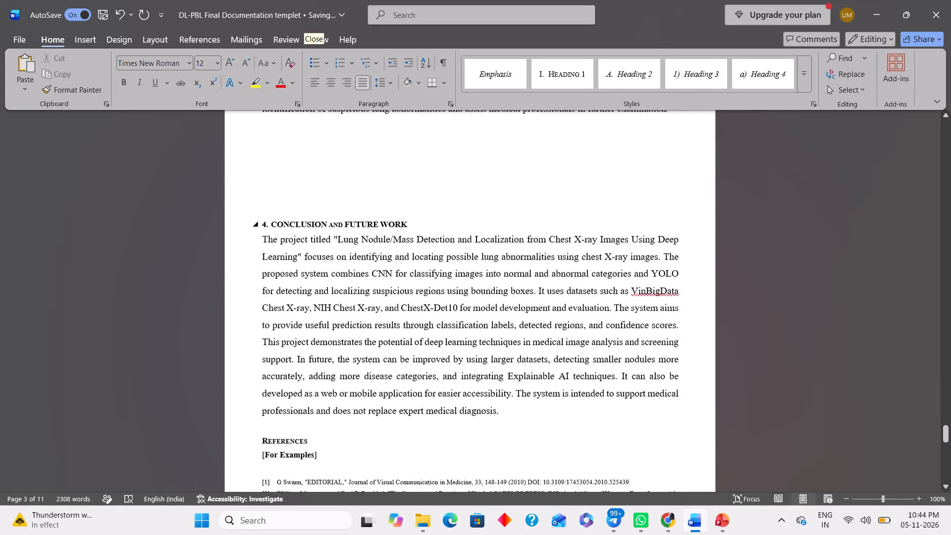
scroll(468, 180, "down", 3)
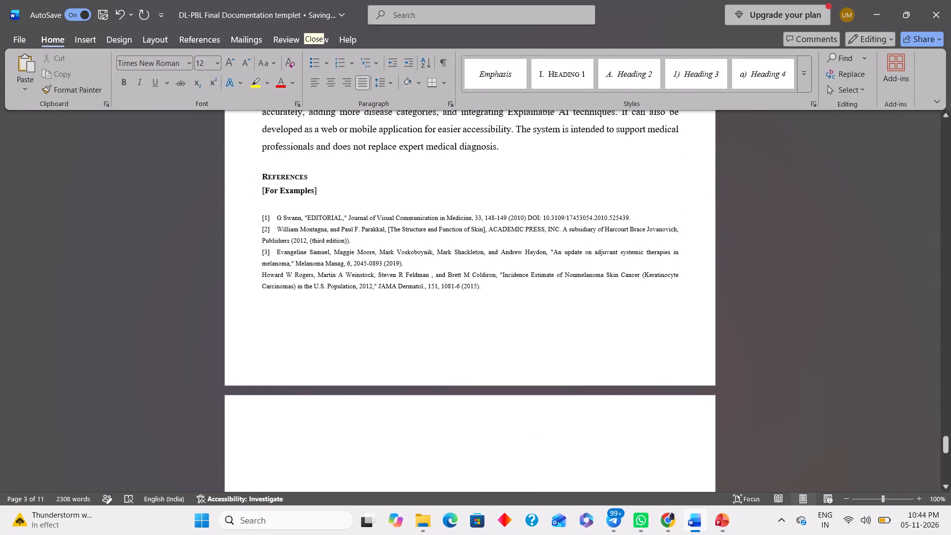
Switch to the ChatGPT conversation containing the project documentation text.
left_click(698, 517)
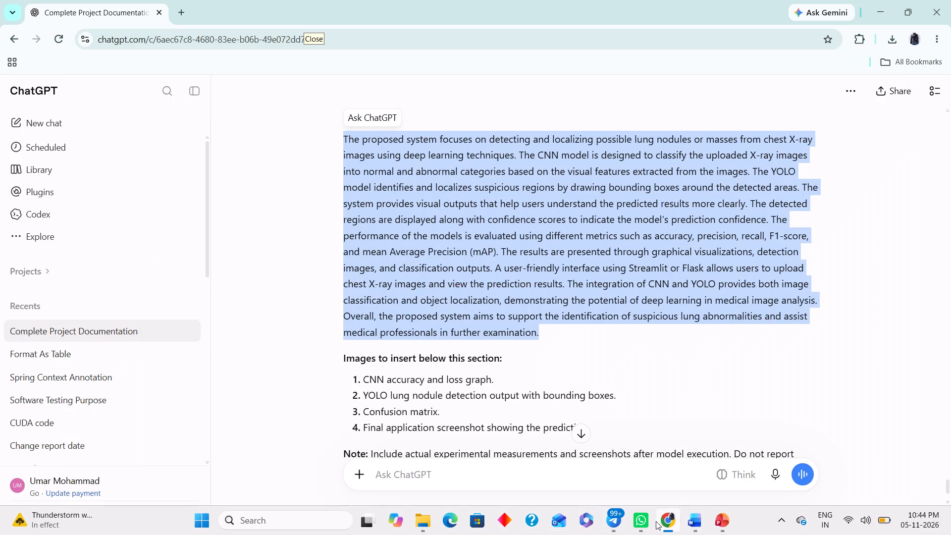
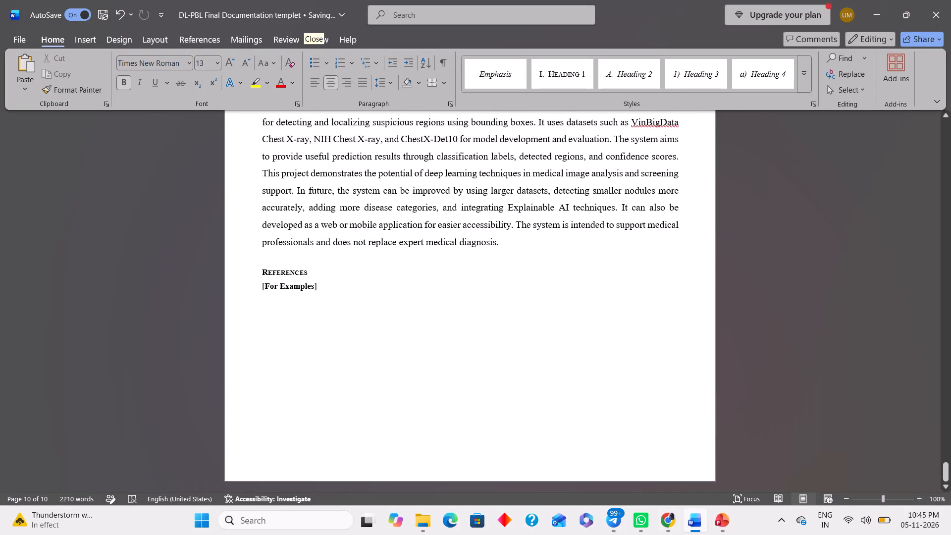
left_click_drag(327, 284, 265, 287)
key("BackSpace")
key("BackSpace")
key("ctrl+v")
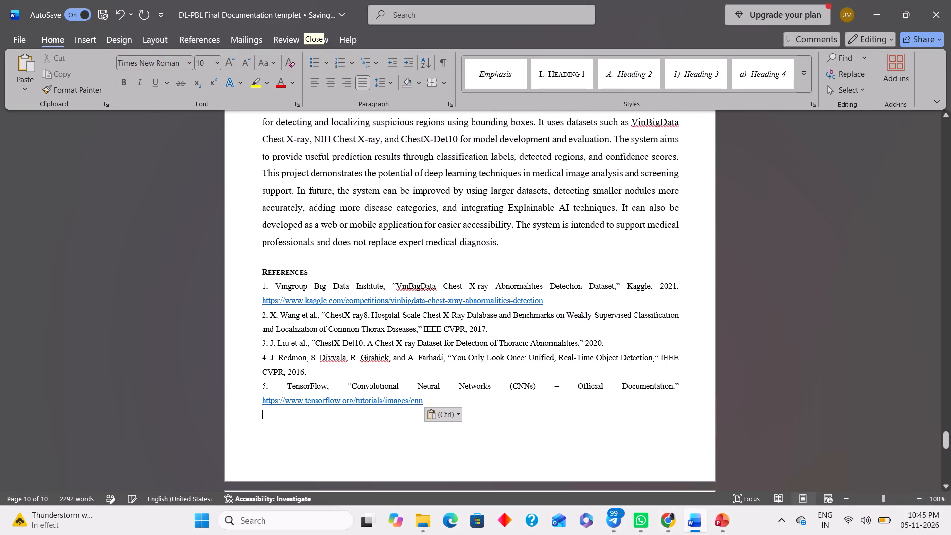
Set the font size of the References heading to 14.
left_click_drag(262, 273, 265, 273)
left_click_drag(265, 273, 320, 270)
left_click(403, 231)
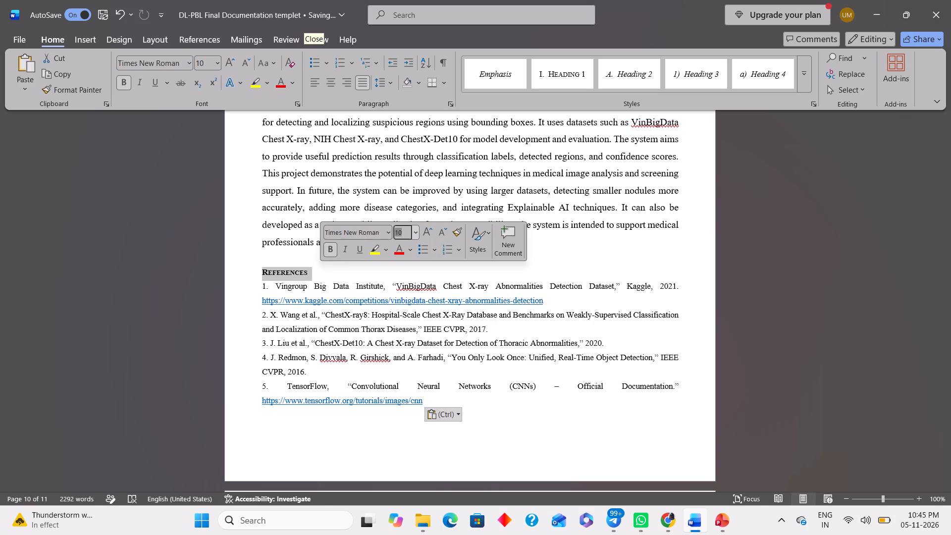
key("BackSpace")
type("14")
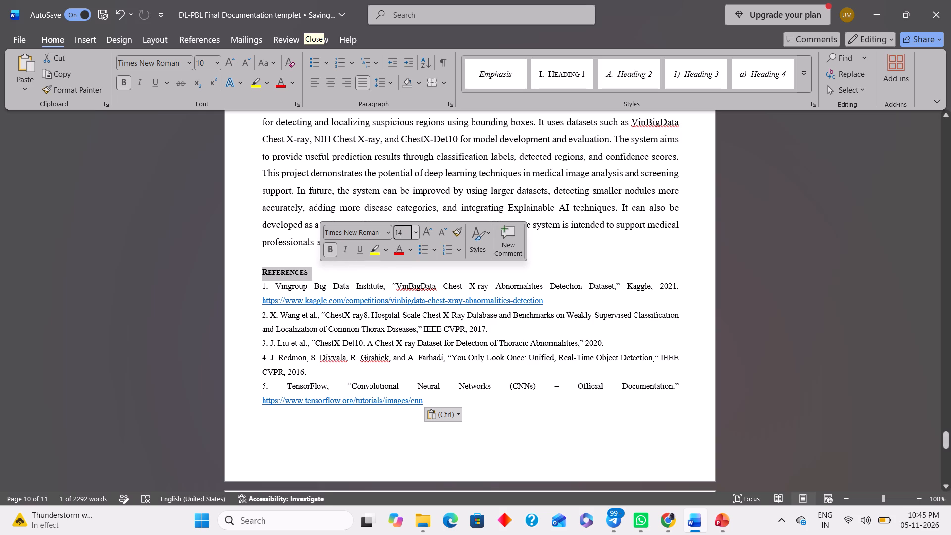
left_click(494, 400)
Set the font size of all five reference entries to 12.
left_click_drag(426, 401, 277, 310)
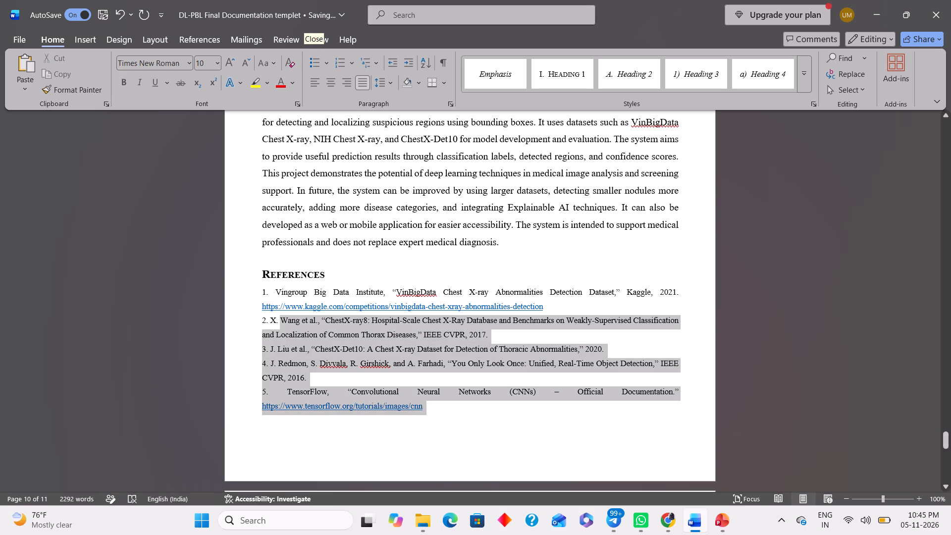
left_click_drag(277, 310, 266, 293)
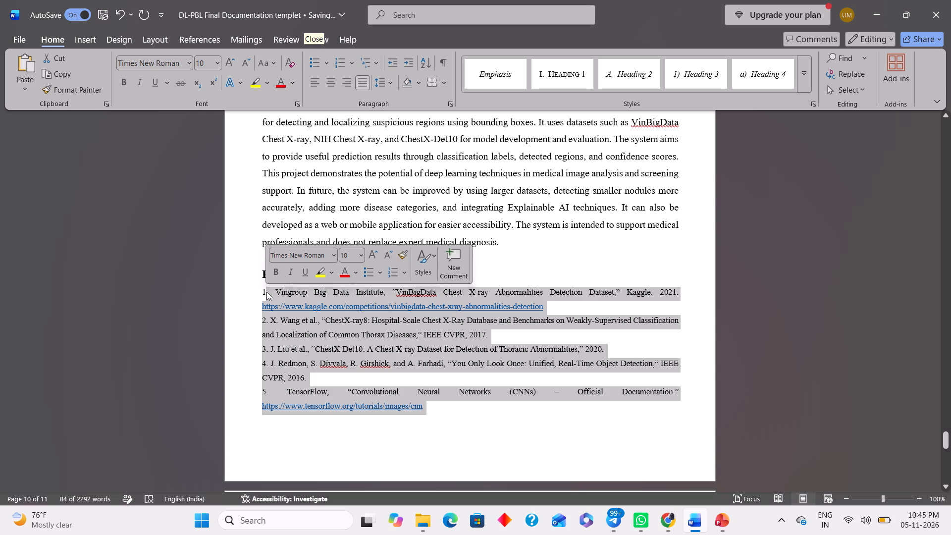
left_click(266, 292)
left_click_drag(262, 291, 426, 412)
left_click(511, 376)
key("BackSpace")
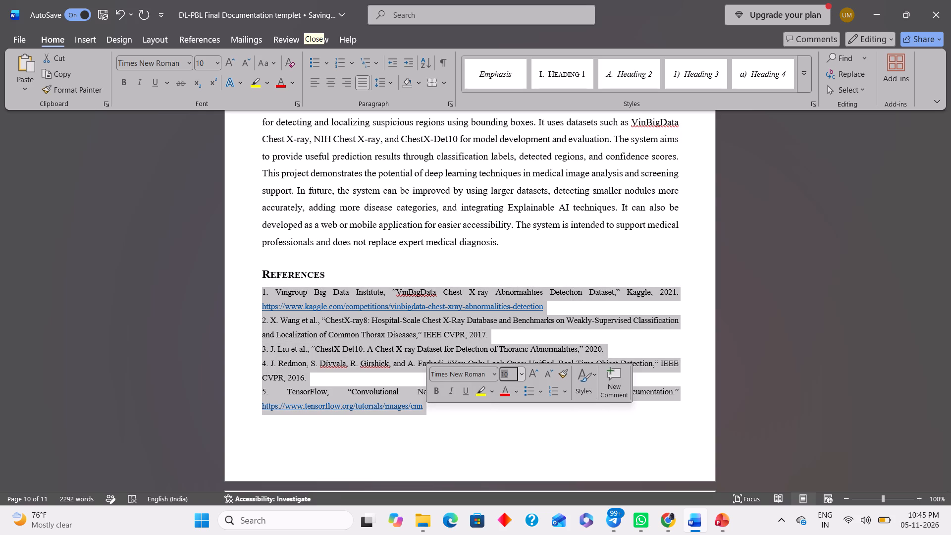
type("12")
left_click(502, 426)
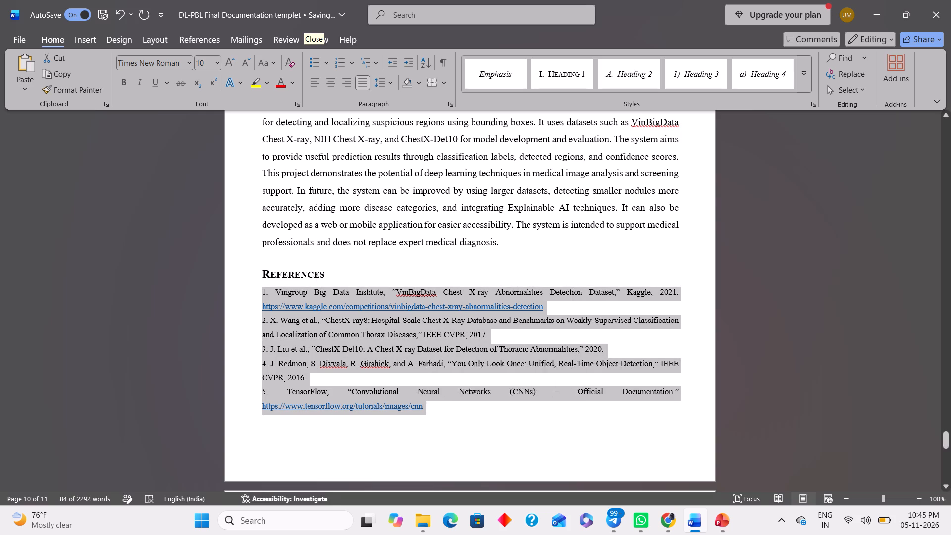
Review the report's sections from Experiments through References and the last page, and go back to the title page.
scroll(503, 385, "up", 4)
scroll(503, 385, "down", 1)
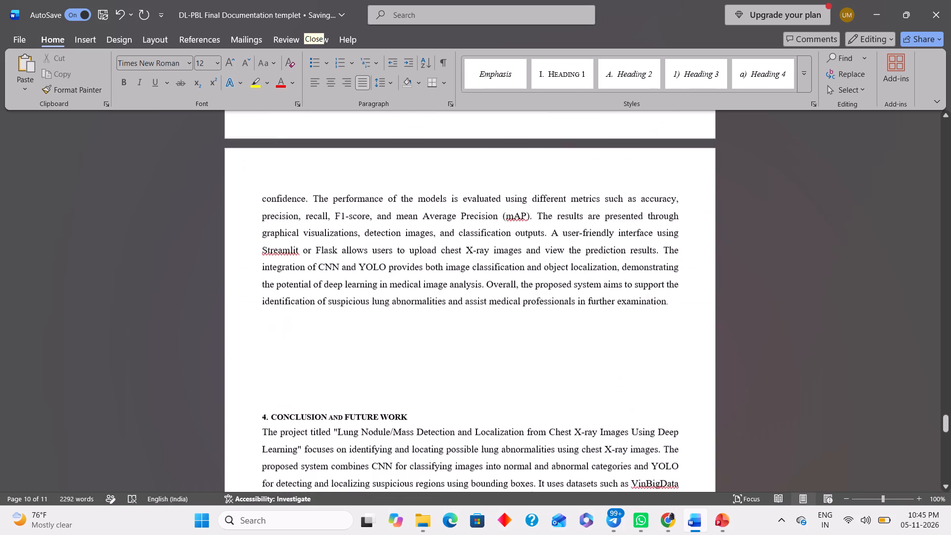
scroll(503, 385, "down", 2)
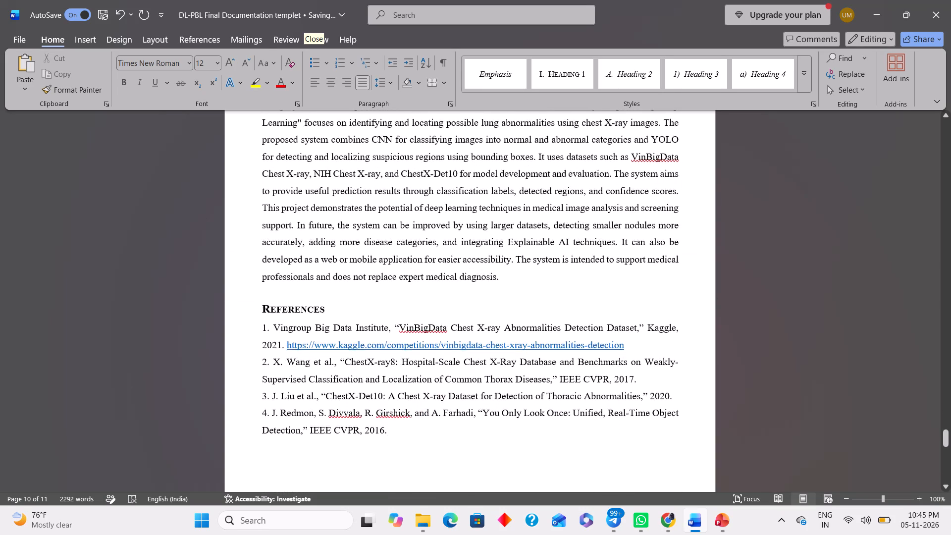
scroll(503, 385, "up", 6)
scroll(503, 385, "down", 1)
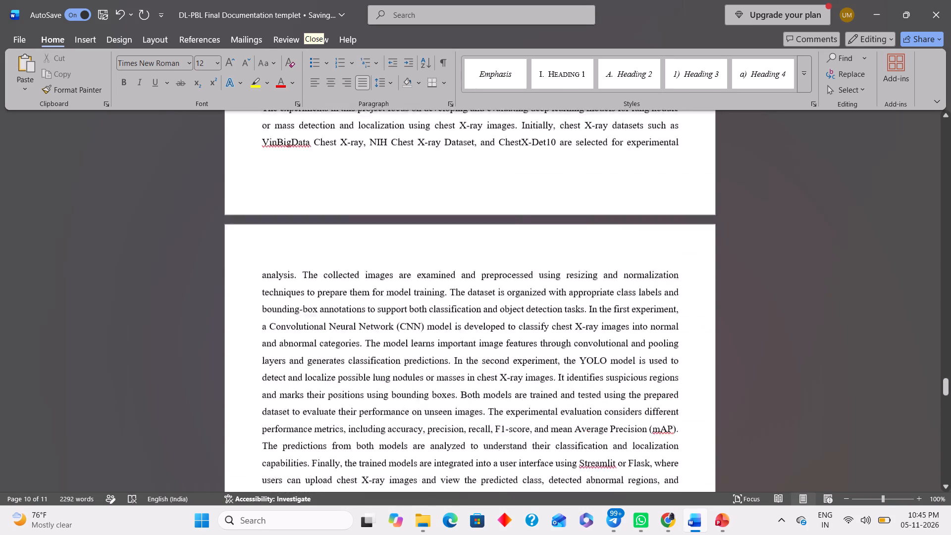
scroll(503, 385, "down", 3)
scroll(503, 385, "up", 1)
scroll(503, 385, "down", 1)
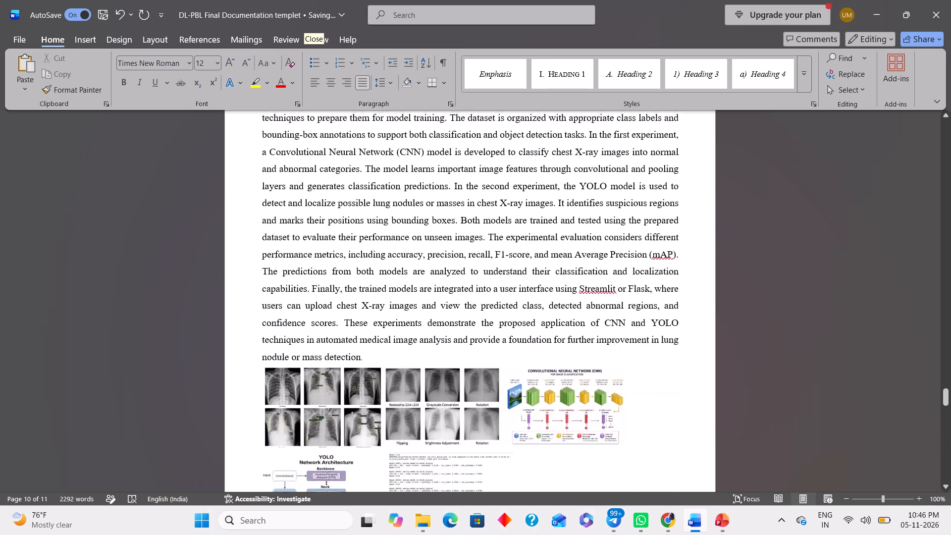
scroll(503, 385, "down", 2)
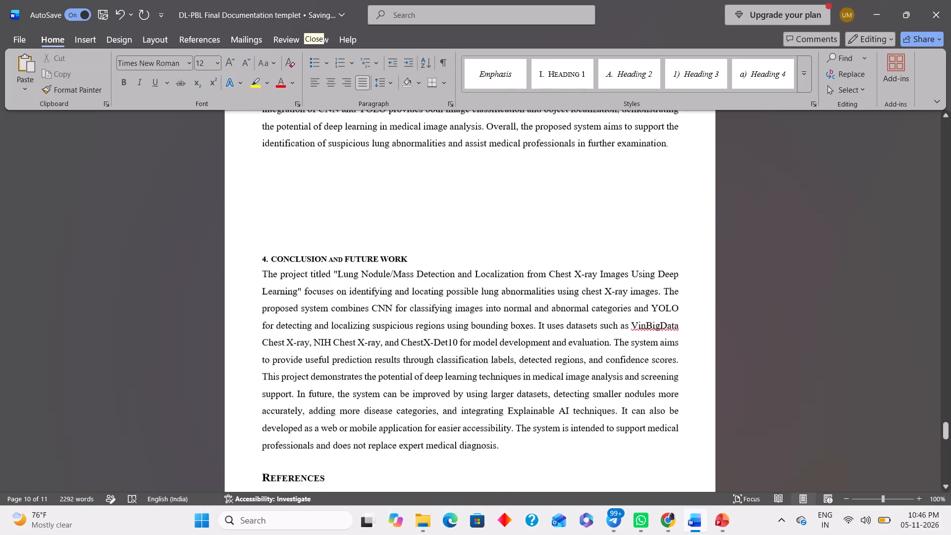
scroll(503, 385, "down", 3)
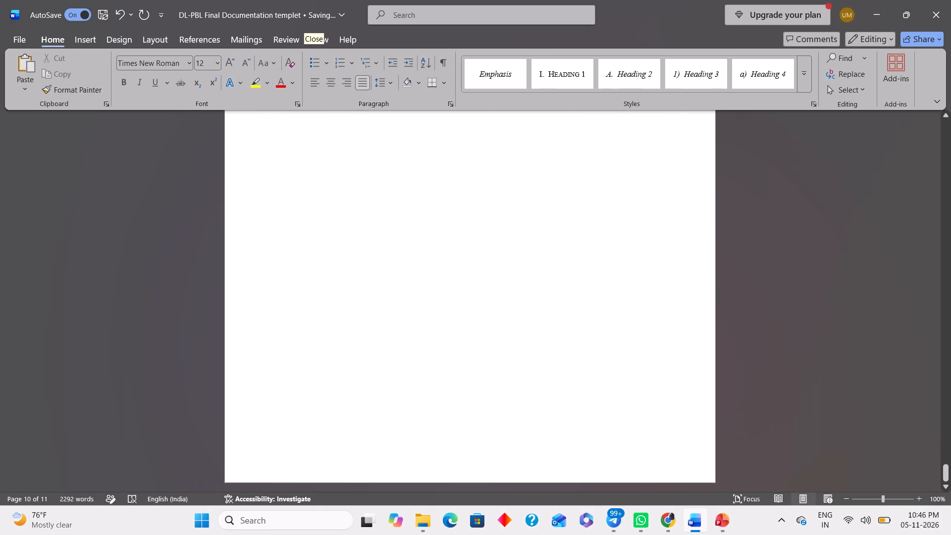
scroll(503, 385, "up", 8)
scroll(503, 385, "up", 13)
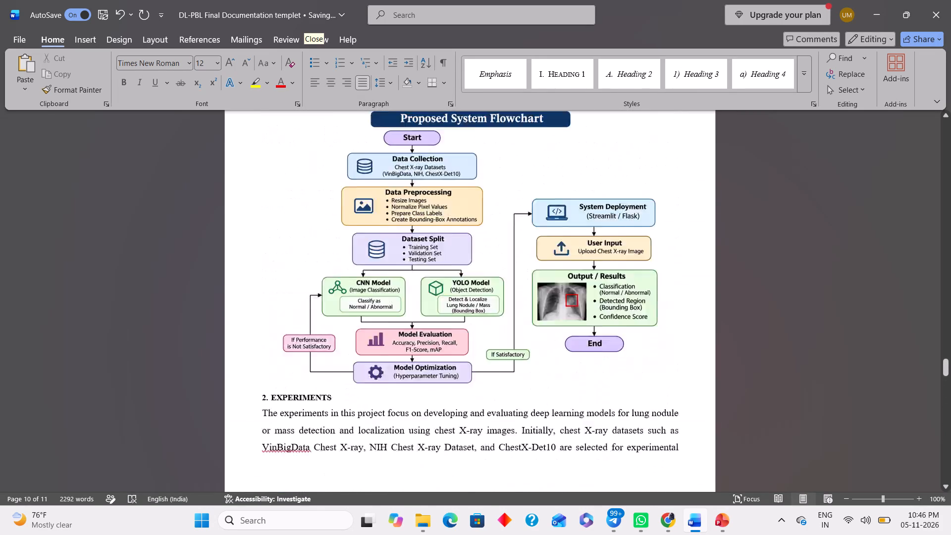
scroll(503, 385, "up", 8)
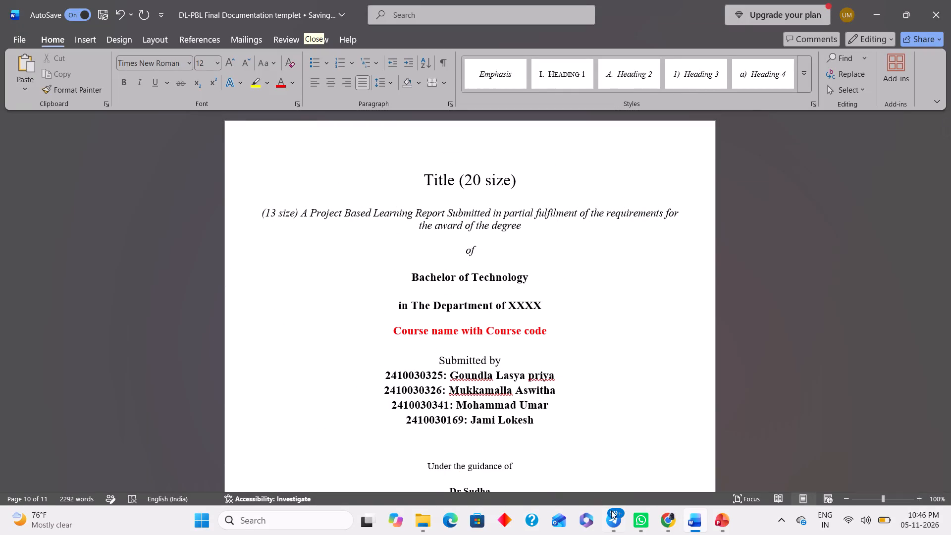
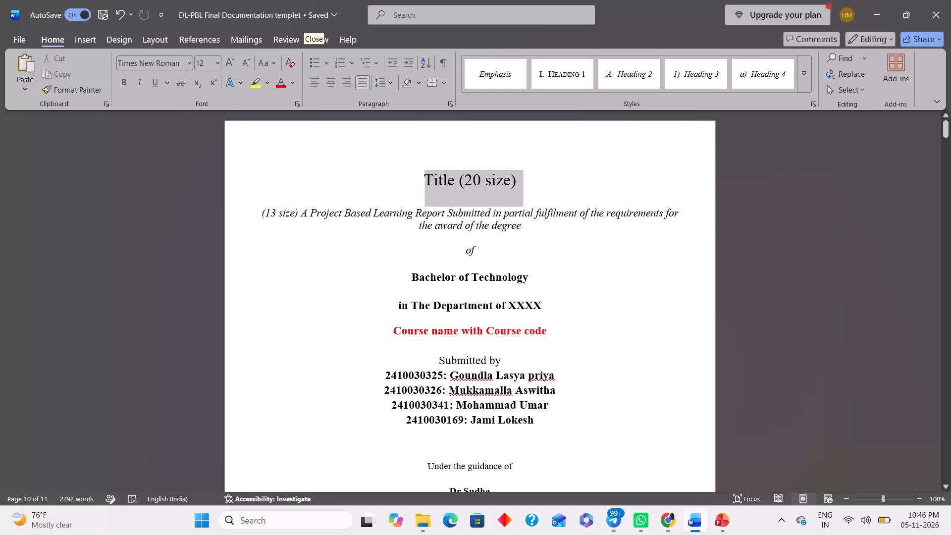
Replace the title-page placeholder with the copied title "Lung Nodule/Mass Detection and Localization from Chest X-ray Images Using Deep Learning", keeping the subtitle on its own line.
left_click(422, 173, "ctrl")
key("ctrl+v")
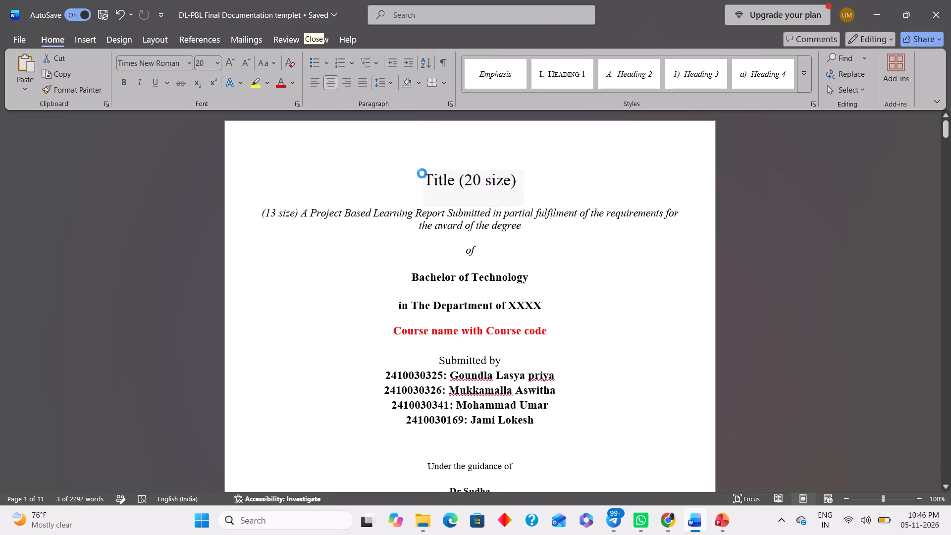
left_click(489, 197)
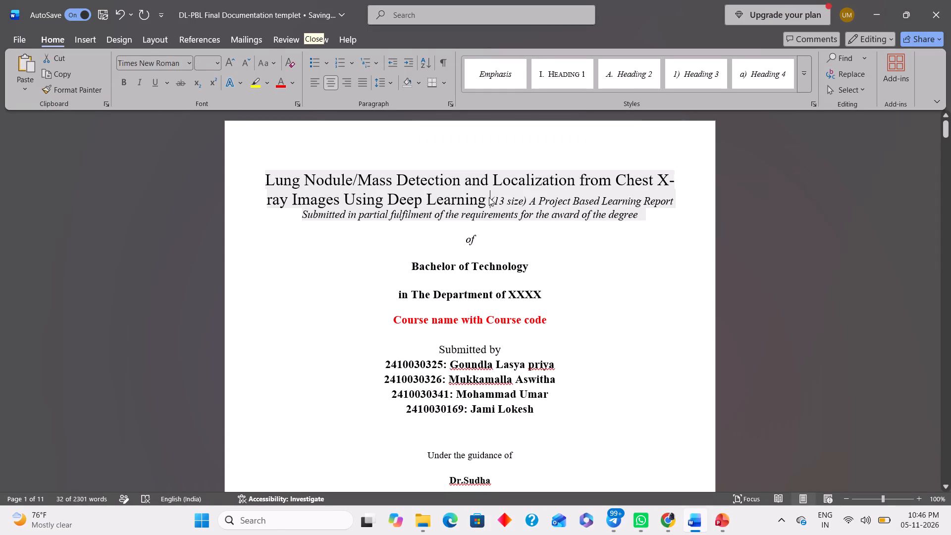
key("Return")
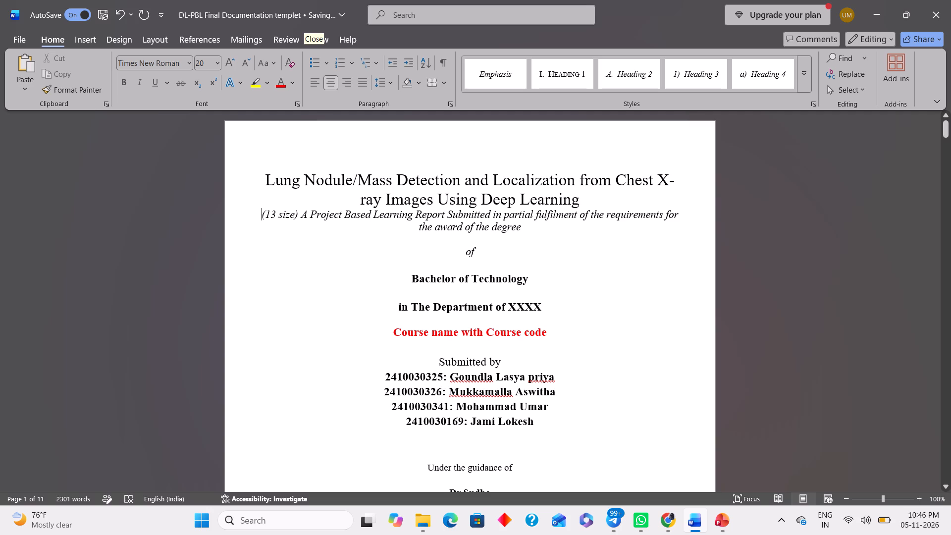
Delete "/Mass" from the title on the title page.
left_click(392, 181)
key("BackSpace")
key("BackSpace")
key("BackSpace")
key("BackSpace")
key("BackSpace")
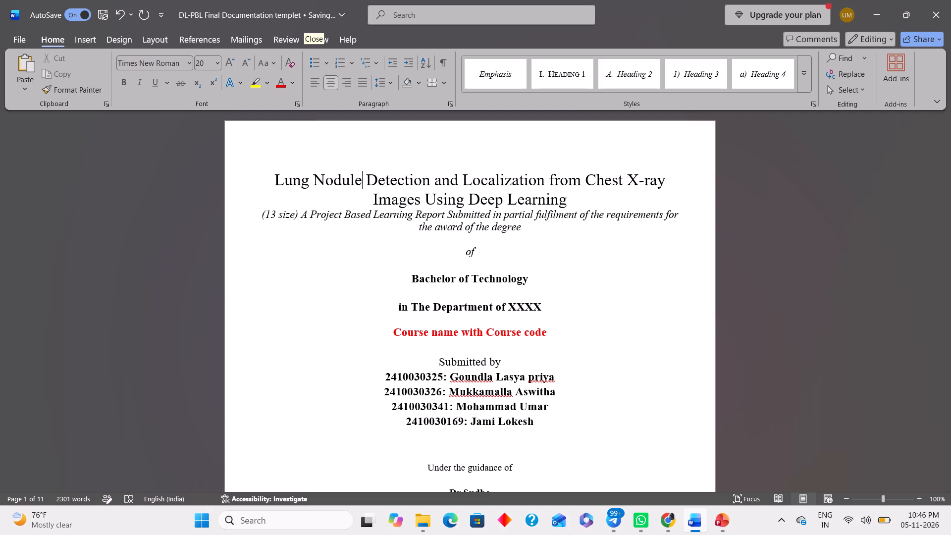
Copy the shortened title from the title page and replace the "Title (Font size 24)" placeholder above the Introduction with it.
left_click_drag(570, 197, 329, 156)
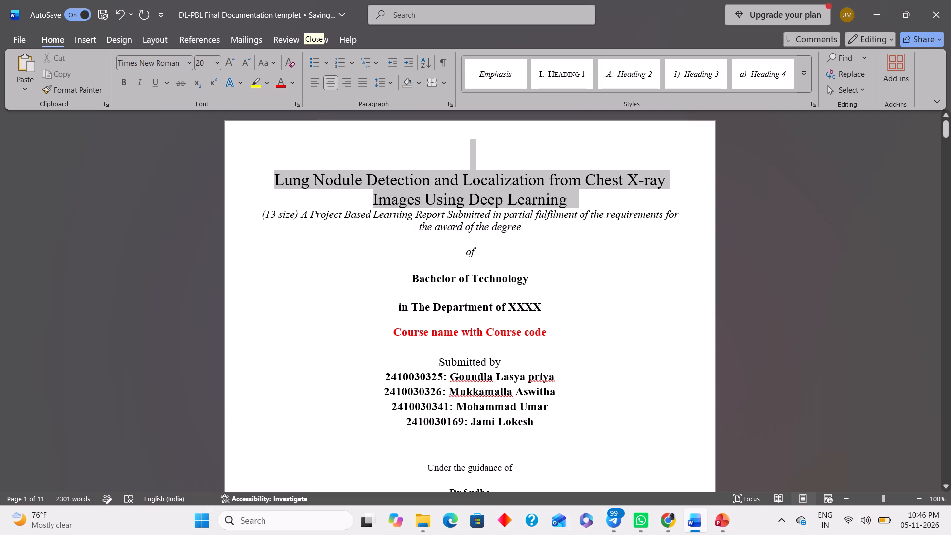
left_click_drag(329, 156, 275, 187)
key("ctrl+c")
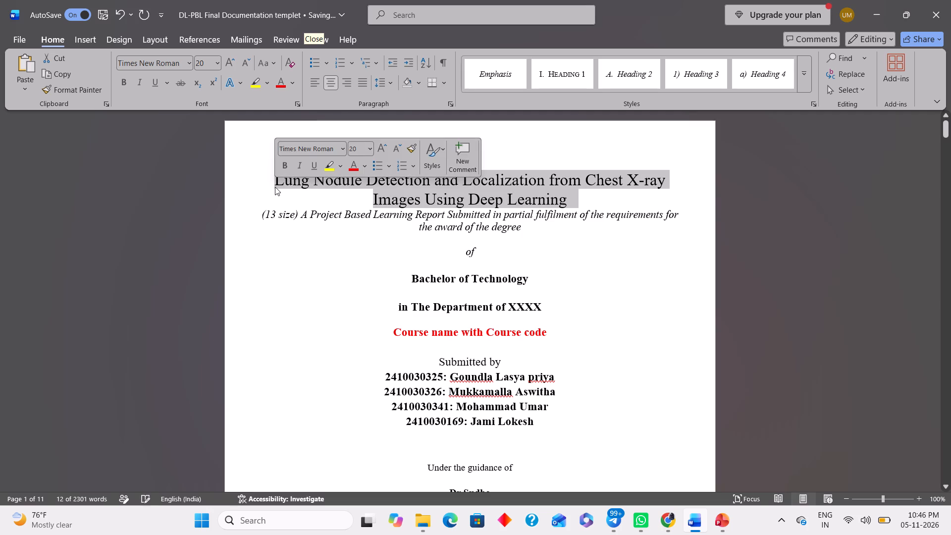
left_click(339, 186)
scroll(339, 186, "down", 4)
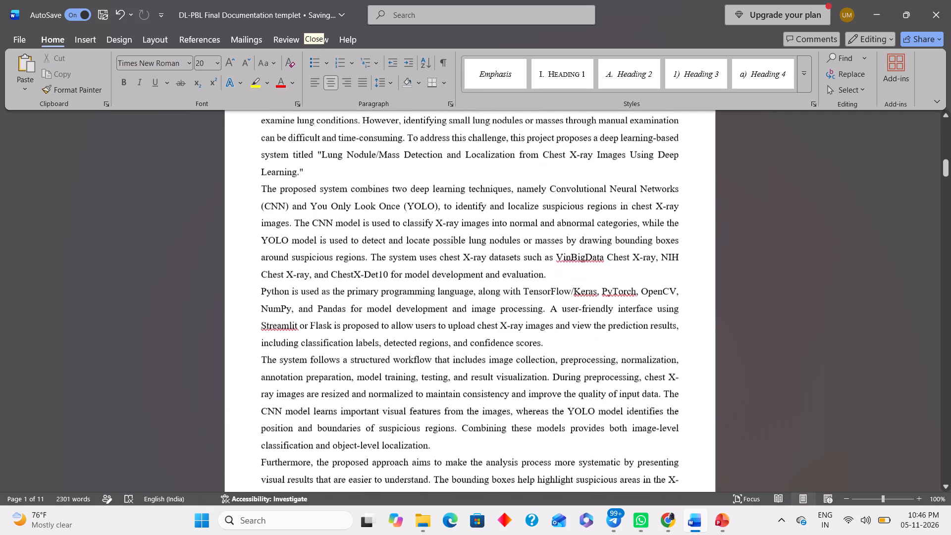
scroll(339, 186, "down", 4)
scroll(429, 238, "down", 2)
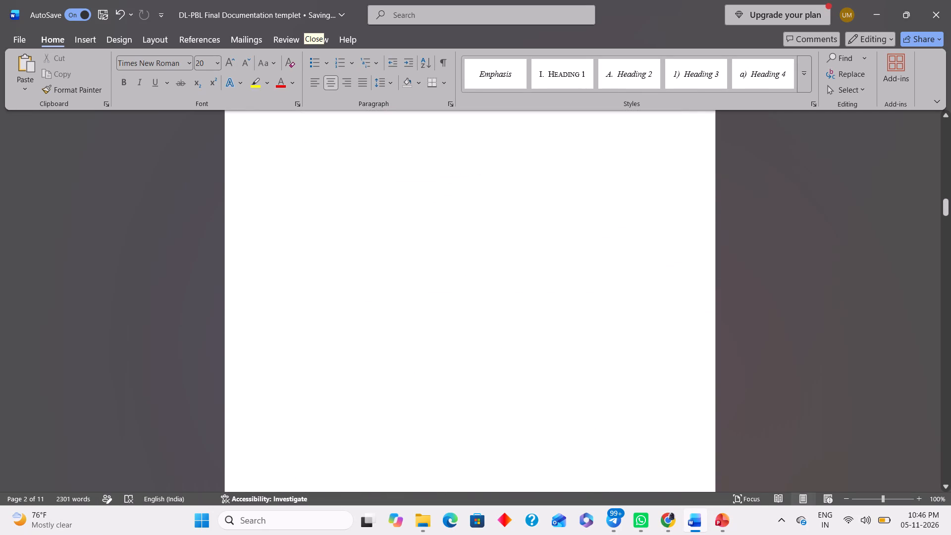
scroll(429, 238, "down", 5)
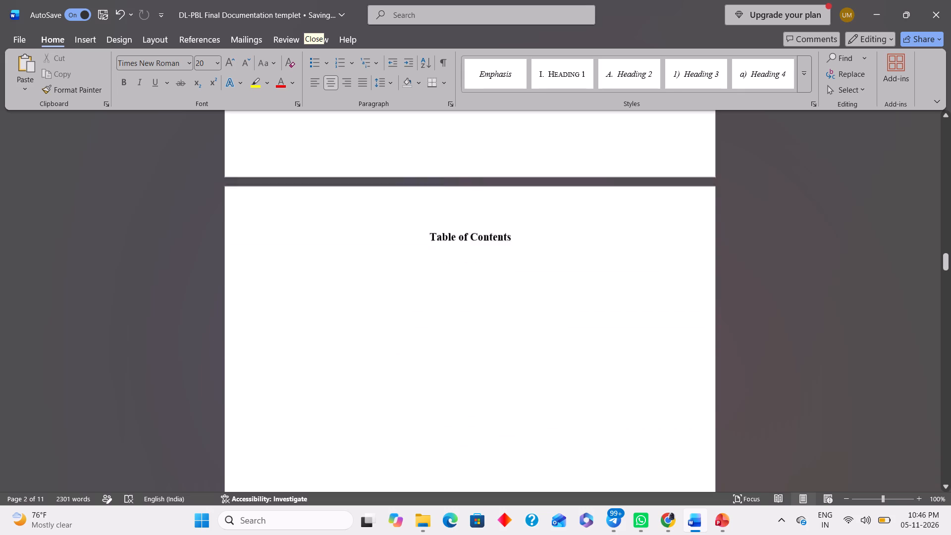
scroll(429, 238, "down", 3)
scroll(429, 238, "up", 2)
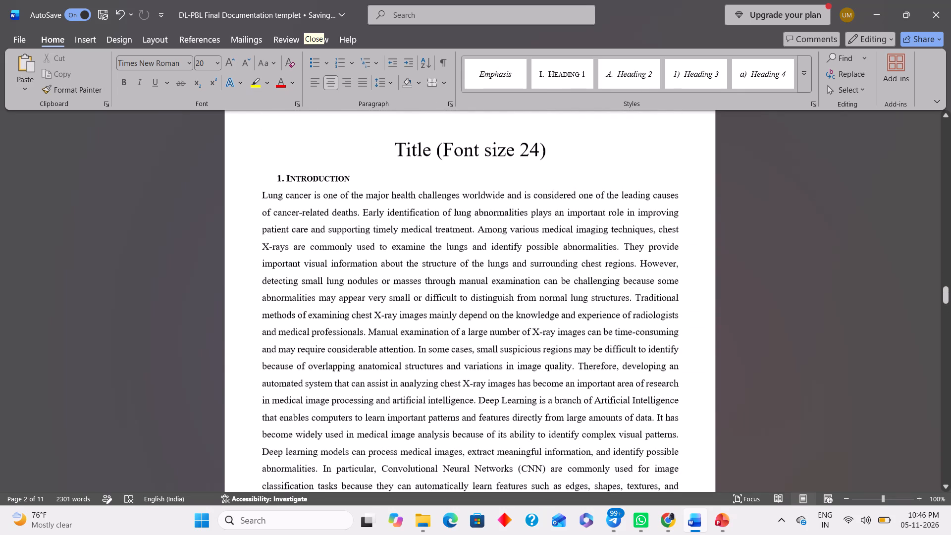
scroll(429, 238, "up", 1)
left_click_drag(550, 166, 421, 166)
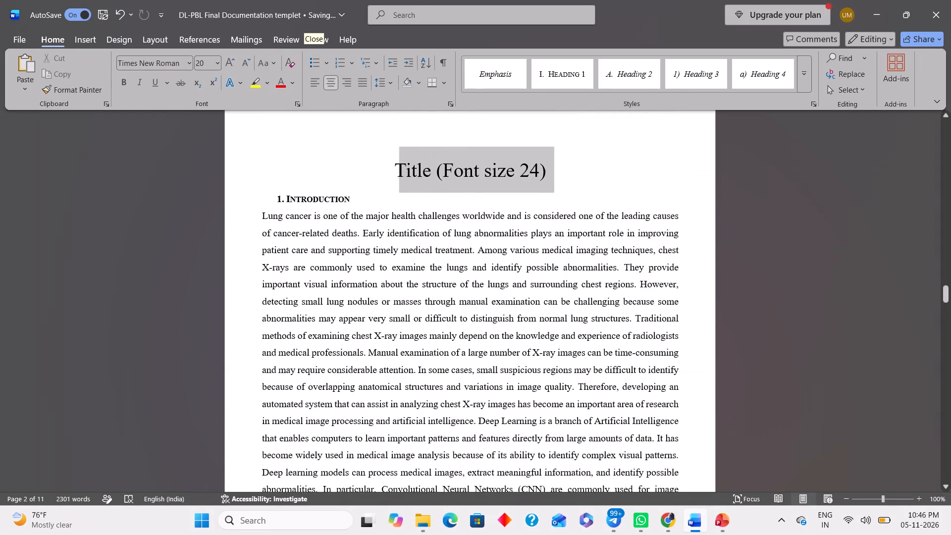
left_click_drag(421, 166, 396, 169)
key("ctrl+v")
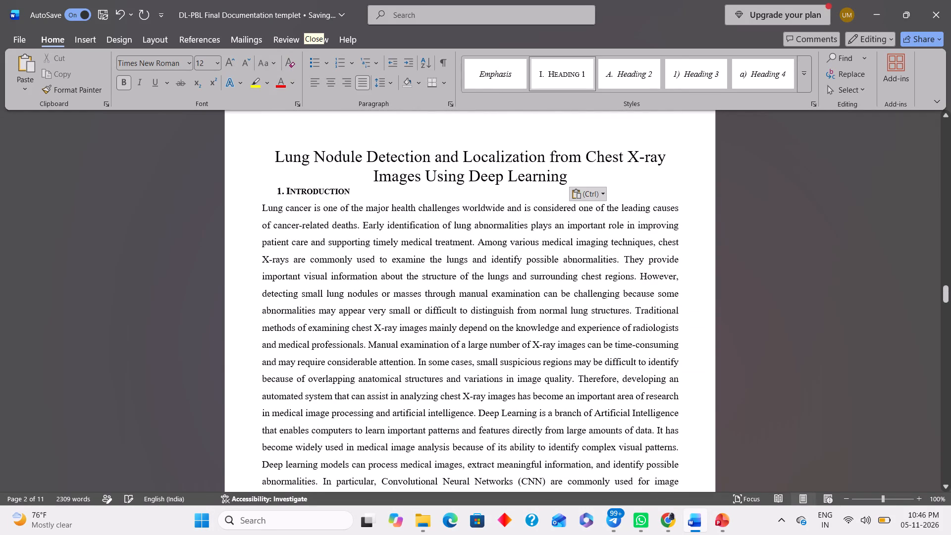
left_click(484, 173)
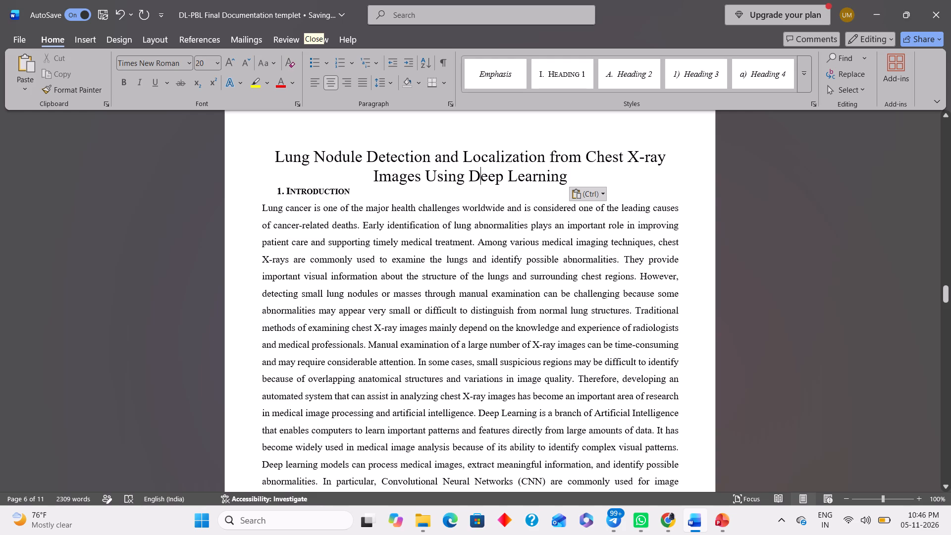
Look over the front-matter pages before the Introduction, including the List of Tables, and return to the Introduction page.
scroll(484, 173, "up", 6)
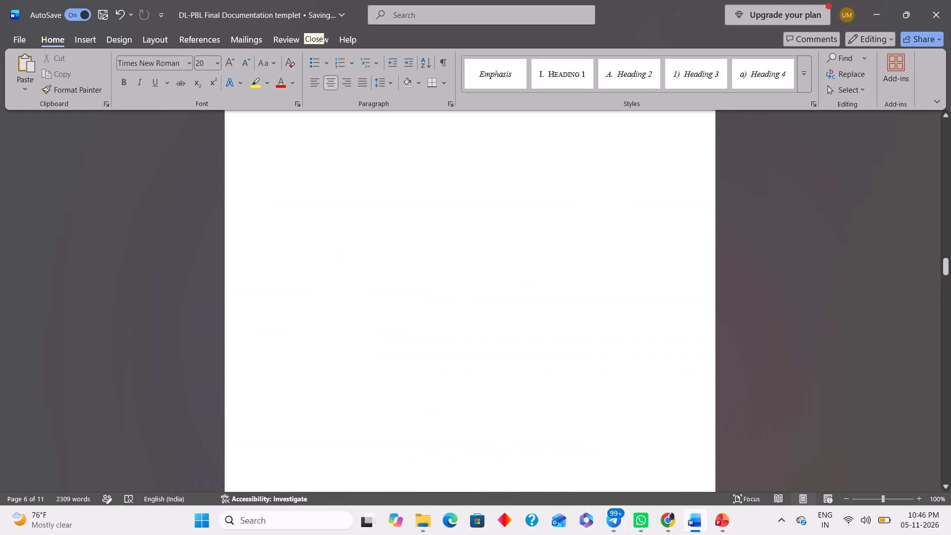
scroll(484, 173, "up", 8)
scroll(484, 173, "down", 2)
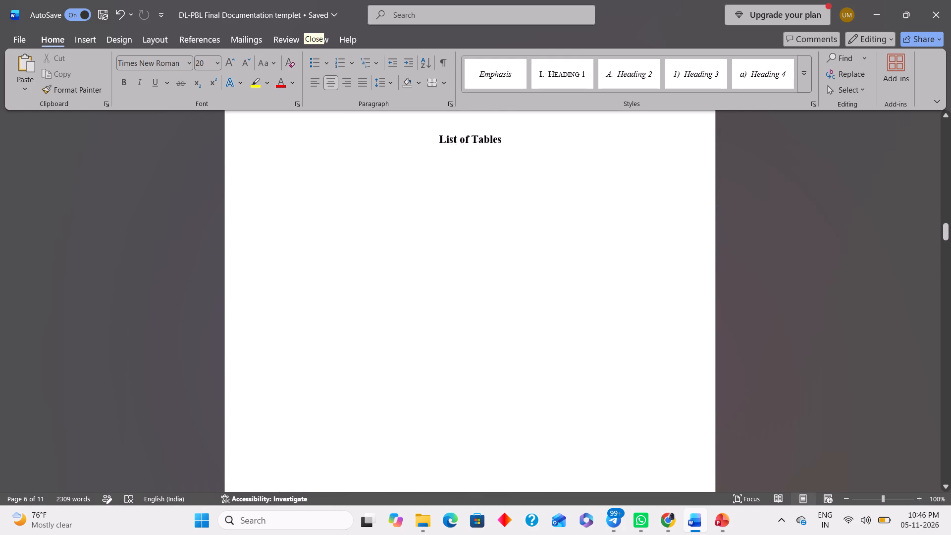
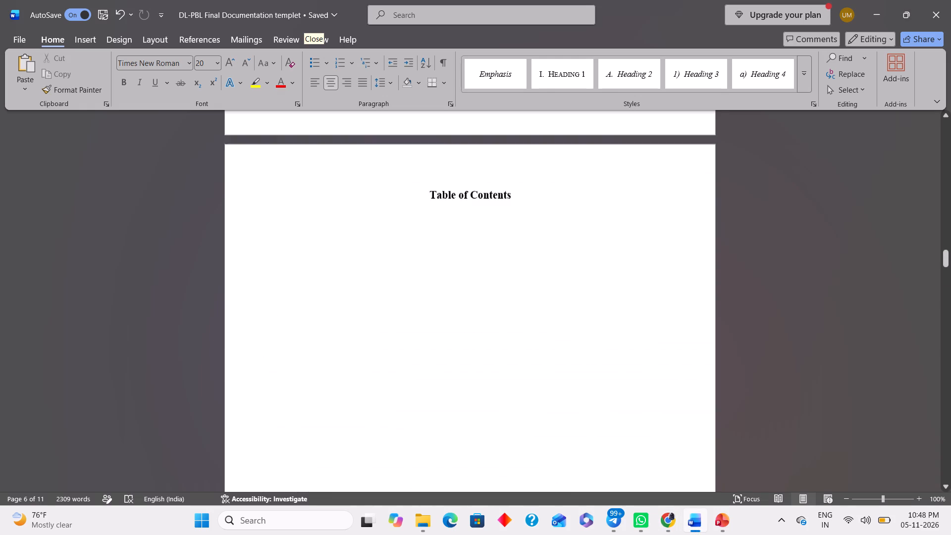
scroll(294, 308, "up", 1)
left_click(364, 367)
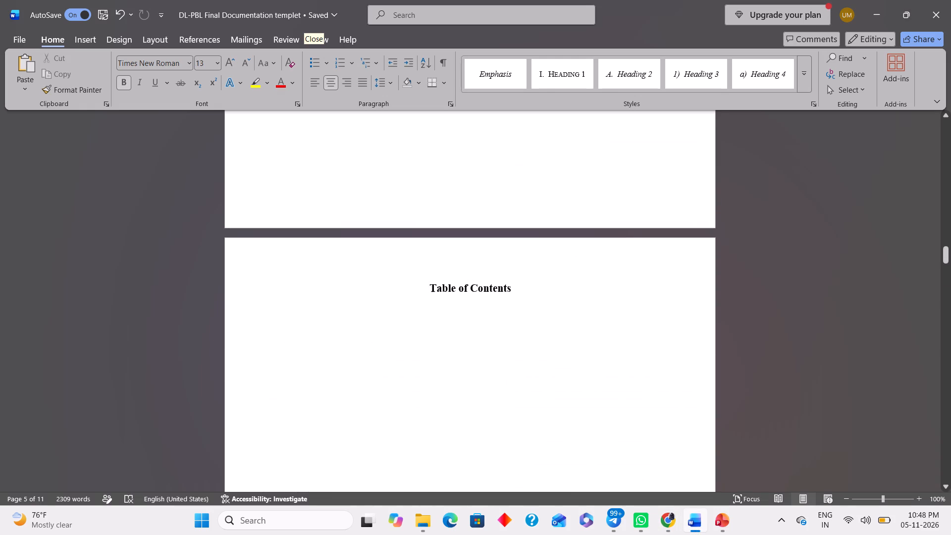
left_click(520, 285)
key("Return")
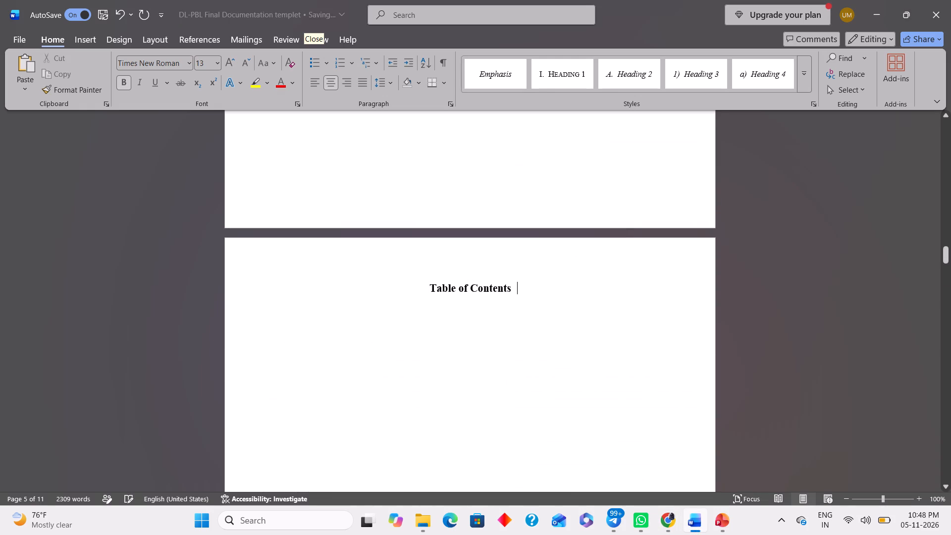
key("Return")
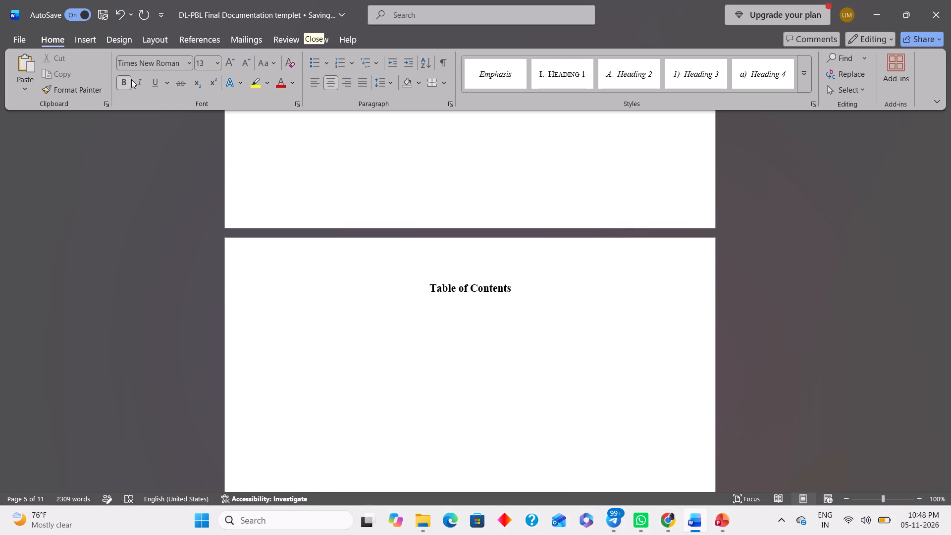
left_click(127, 82)
left_click(483, 310)
key("ctrl+v")
scroll(483, 310, "down", 2)
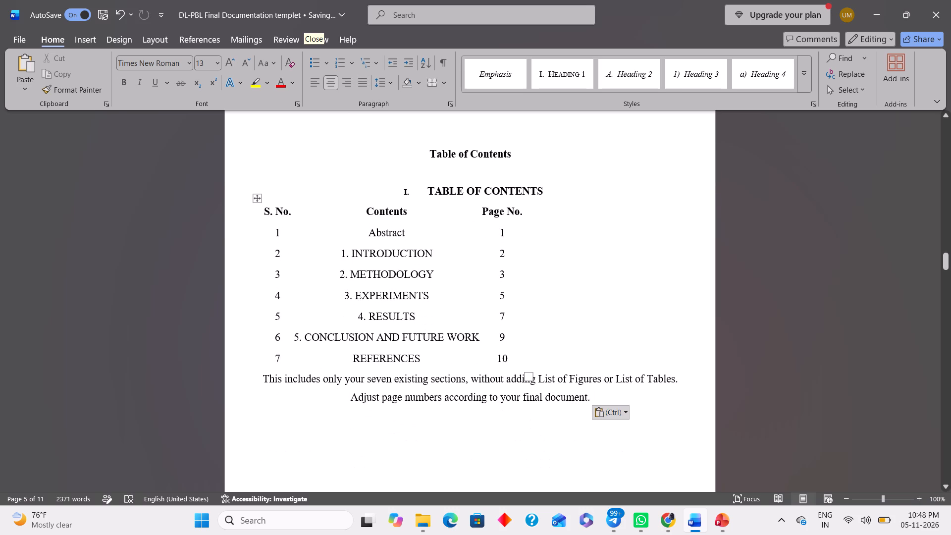
scroll(483, 310, "down", 2)
Delete the pasted note about the seven existing sections and adjusting page numbers below the contents table.
left_click_drag(260, 378, 563, 408)
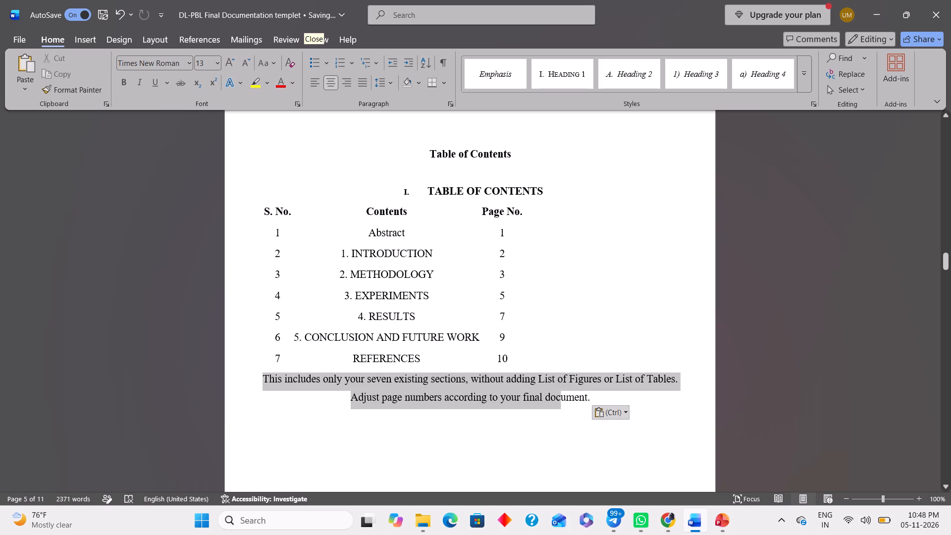
left_click_drag(563, 408, 581, 405)
key("BackSpace")
key("Right")
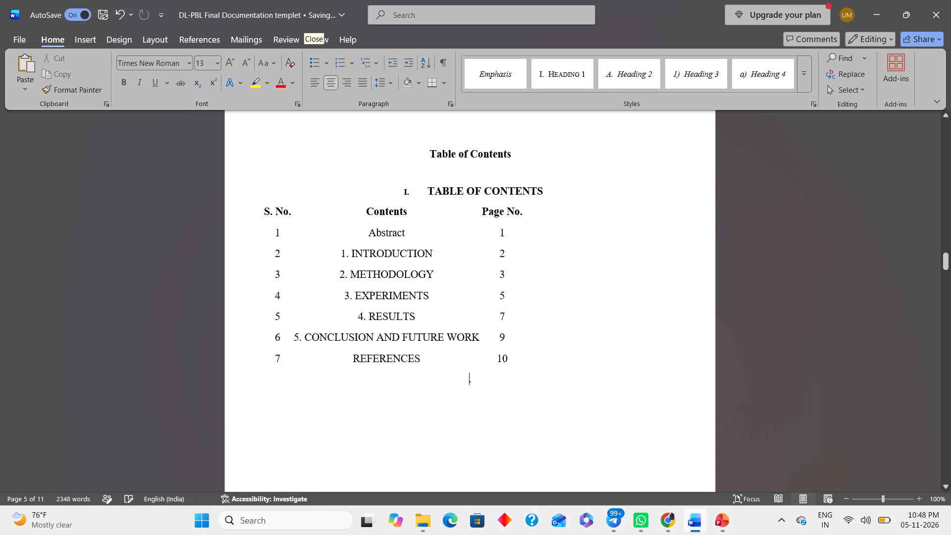
key("BackSpace")
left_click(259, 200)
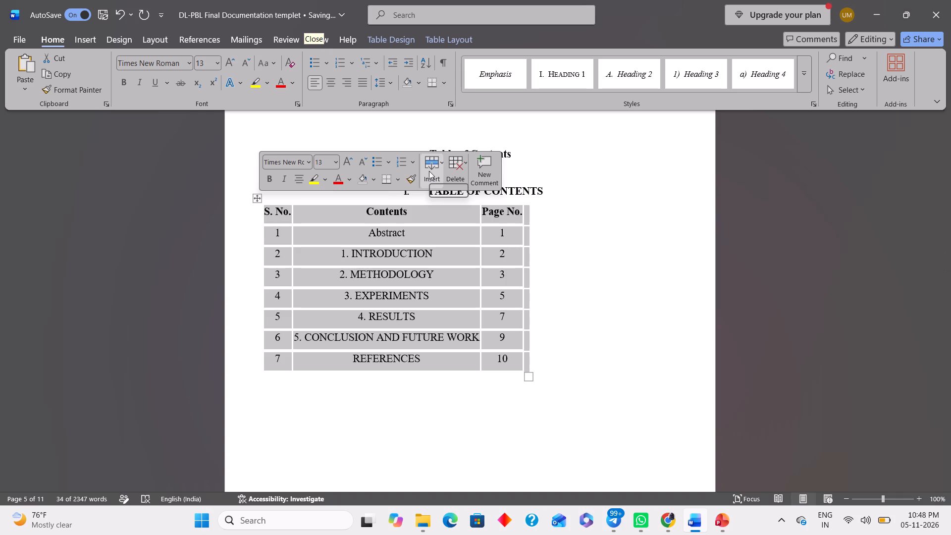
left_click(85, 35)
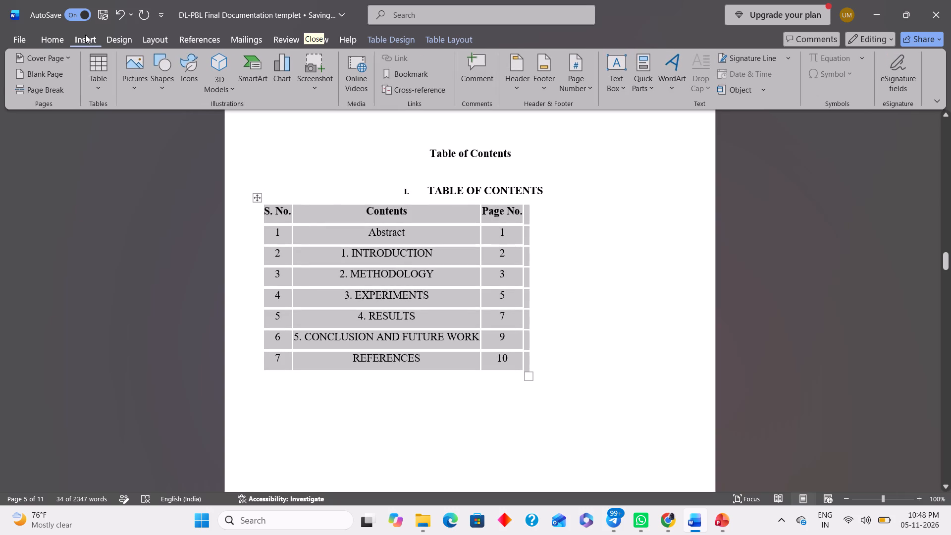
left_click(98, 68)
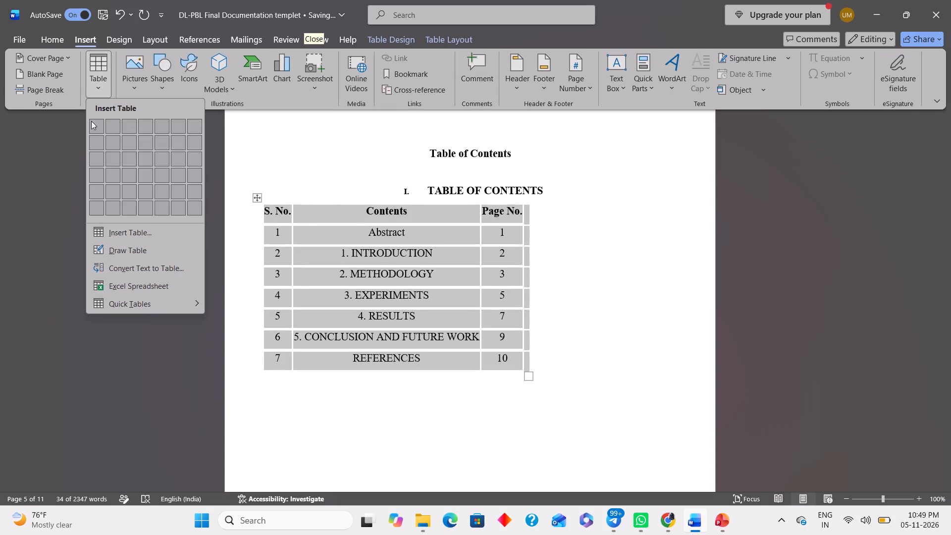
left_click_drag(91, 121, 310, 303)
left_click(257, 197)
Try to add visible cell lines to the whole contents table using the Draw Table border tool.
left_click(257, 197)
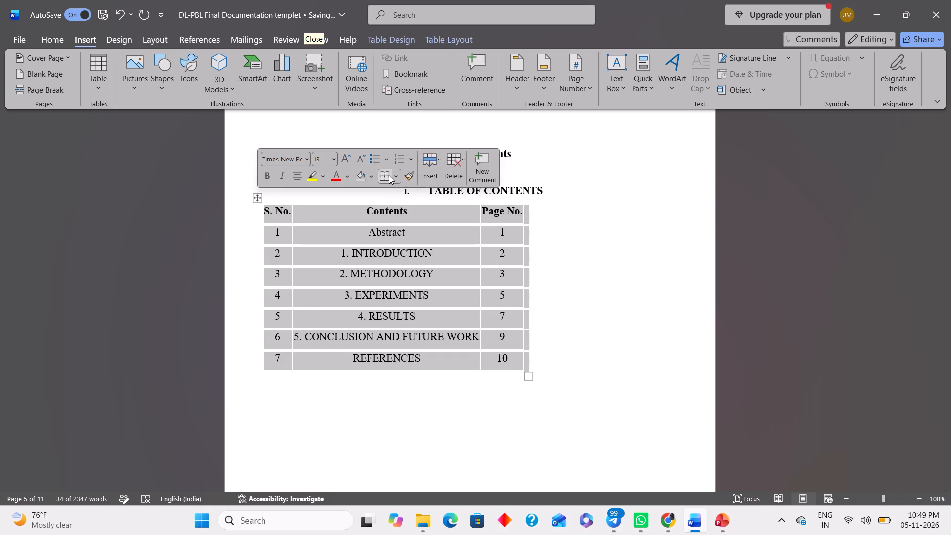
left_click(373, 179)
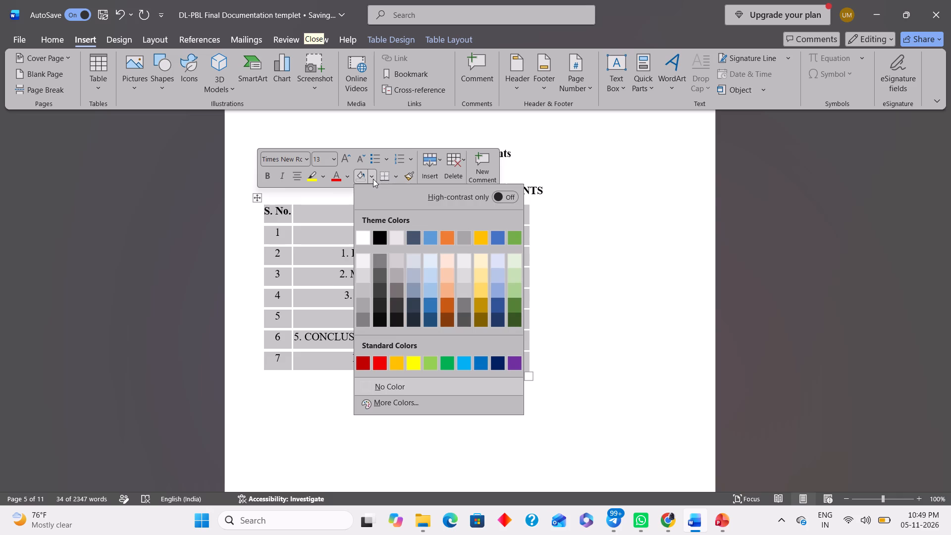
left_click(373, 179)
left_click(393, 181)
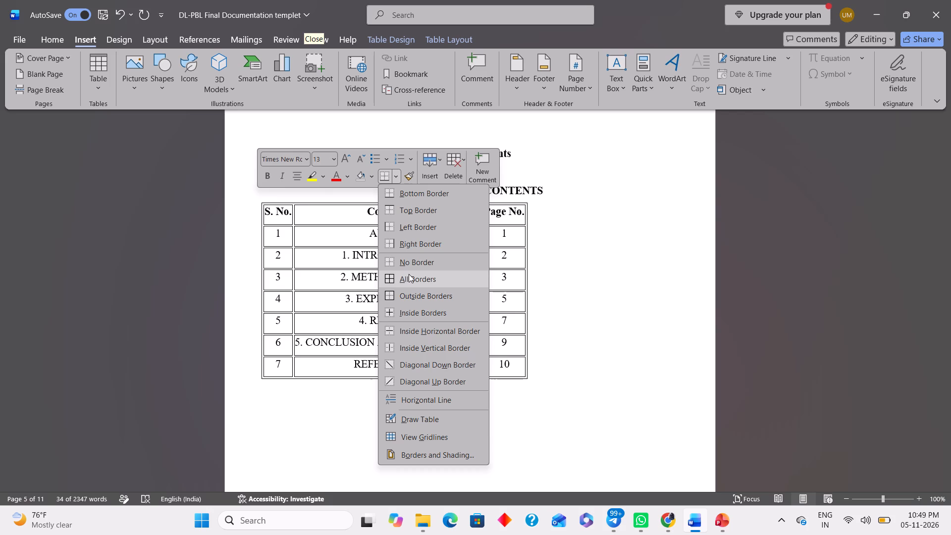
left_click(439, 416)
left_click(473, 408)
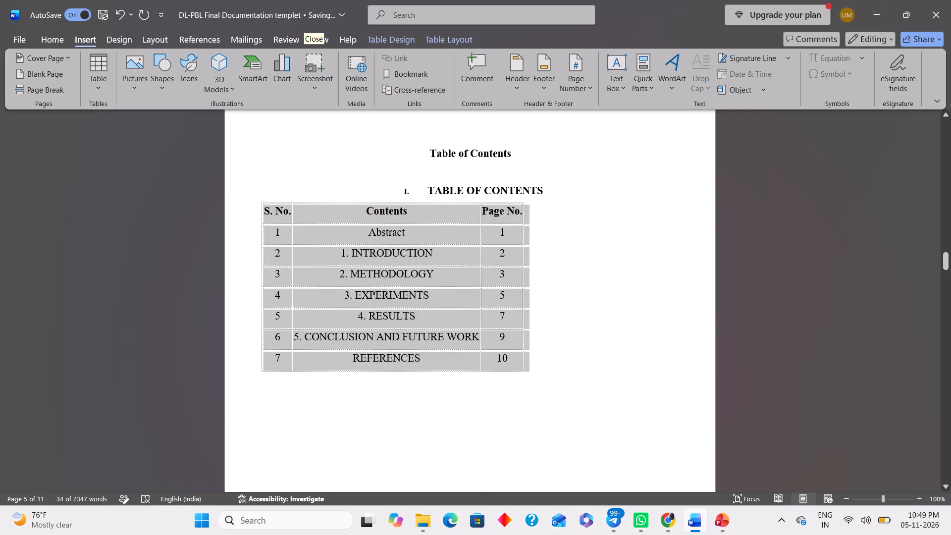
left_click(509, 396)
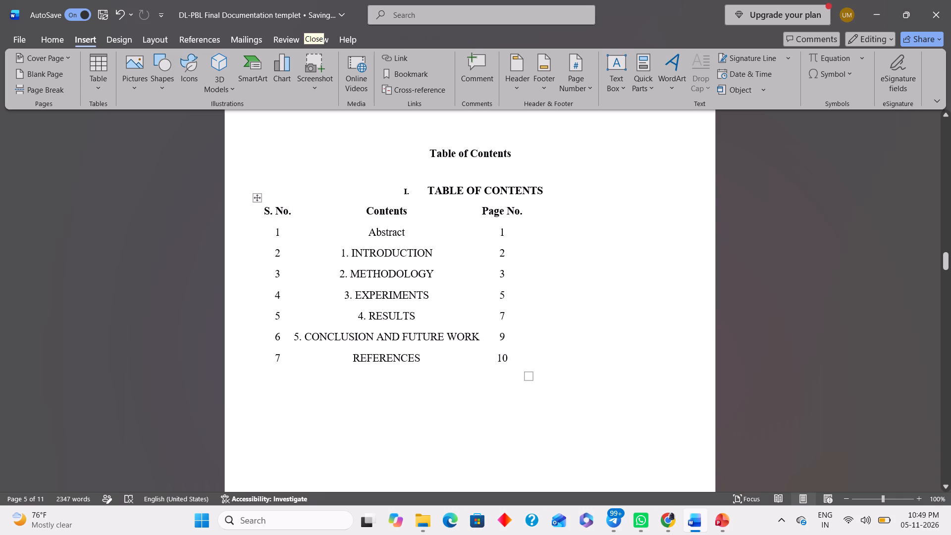
Select the whole contents table again and activate Draw Table to give it visible cell lines.
left_click(256, 193)
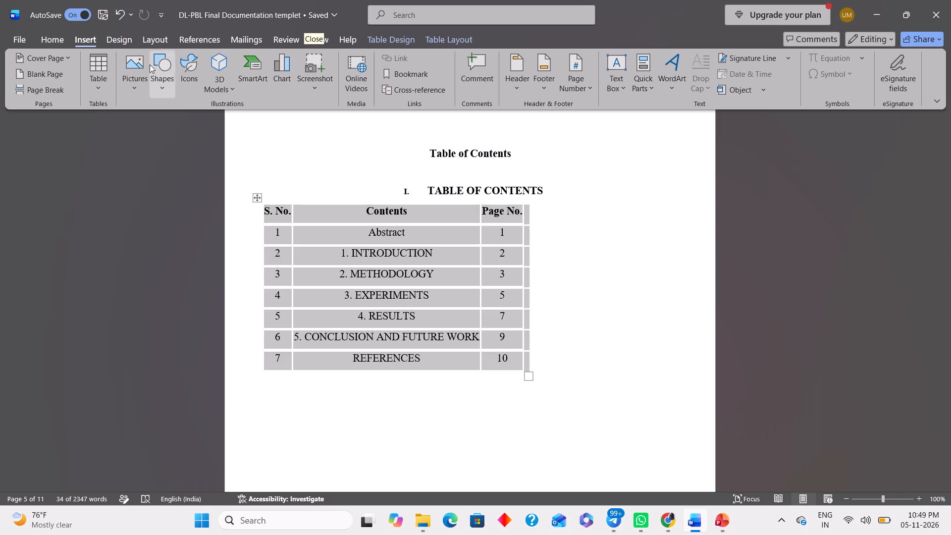
left_click(102, 87)
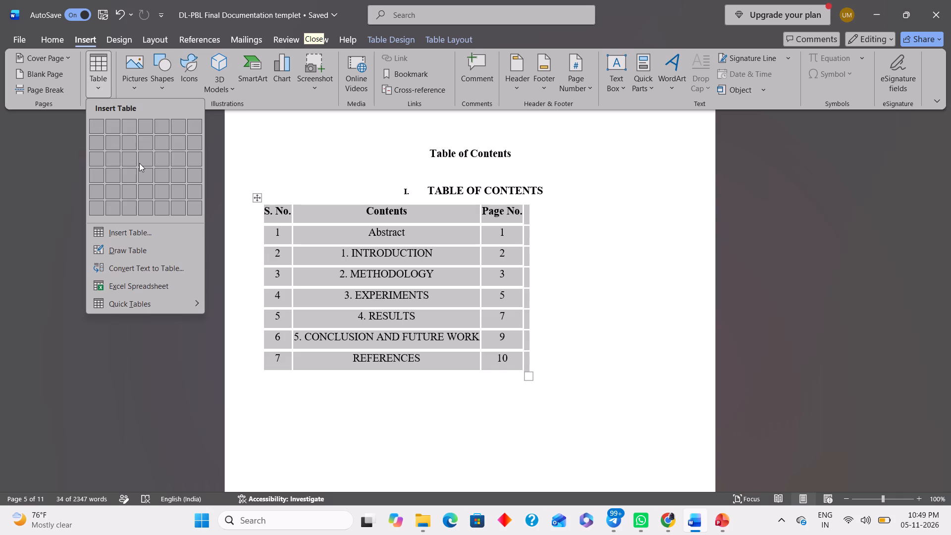
left_click(134, 243)
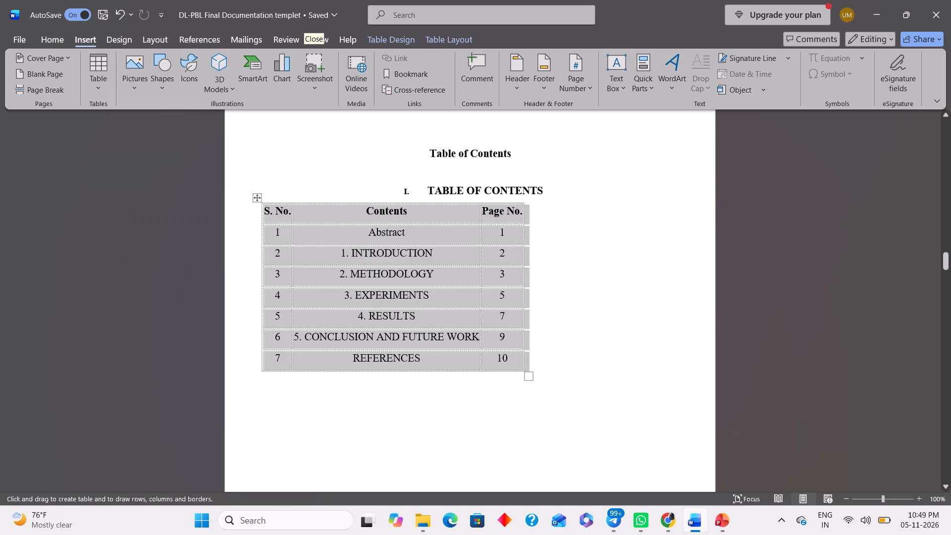
left_click(106, 93)
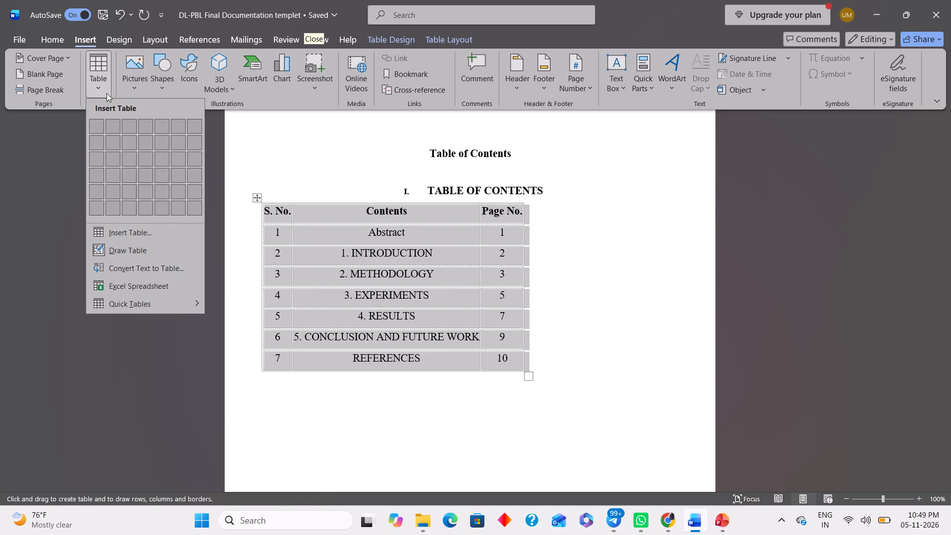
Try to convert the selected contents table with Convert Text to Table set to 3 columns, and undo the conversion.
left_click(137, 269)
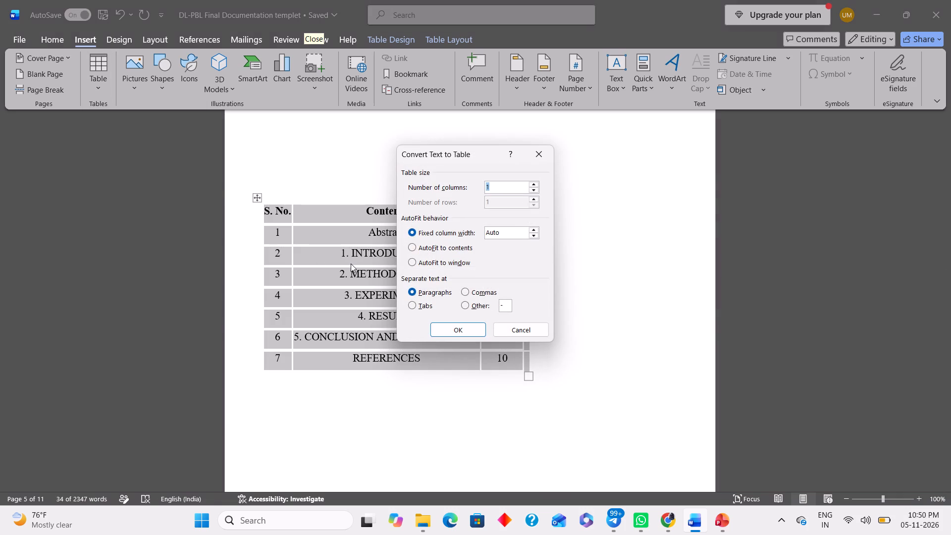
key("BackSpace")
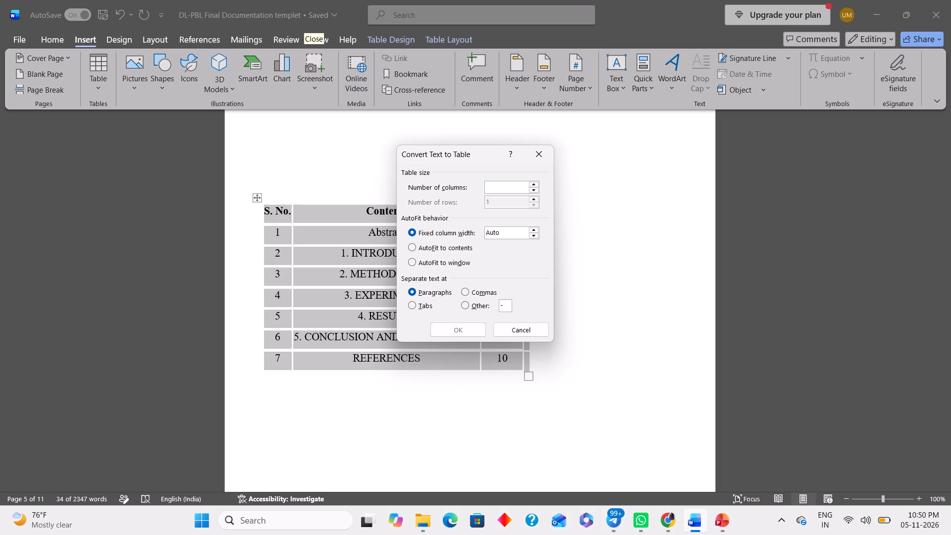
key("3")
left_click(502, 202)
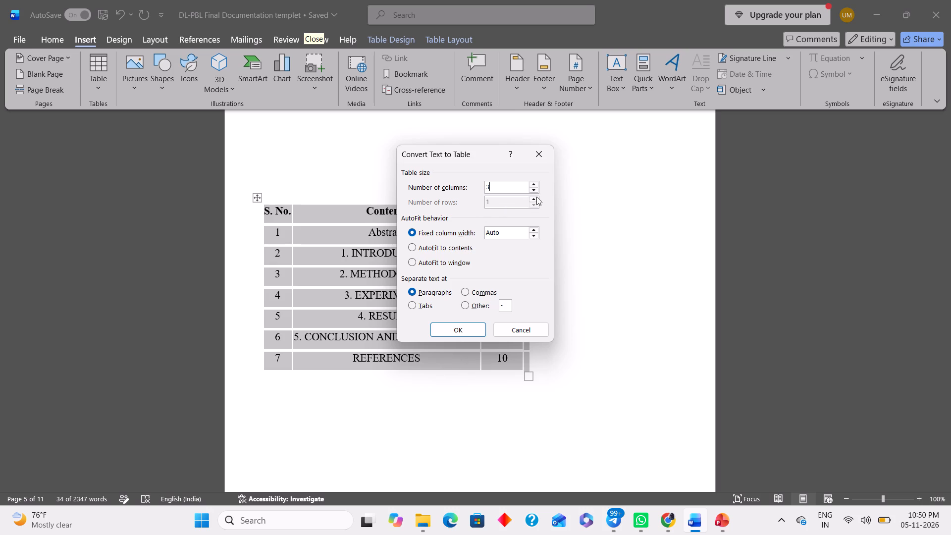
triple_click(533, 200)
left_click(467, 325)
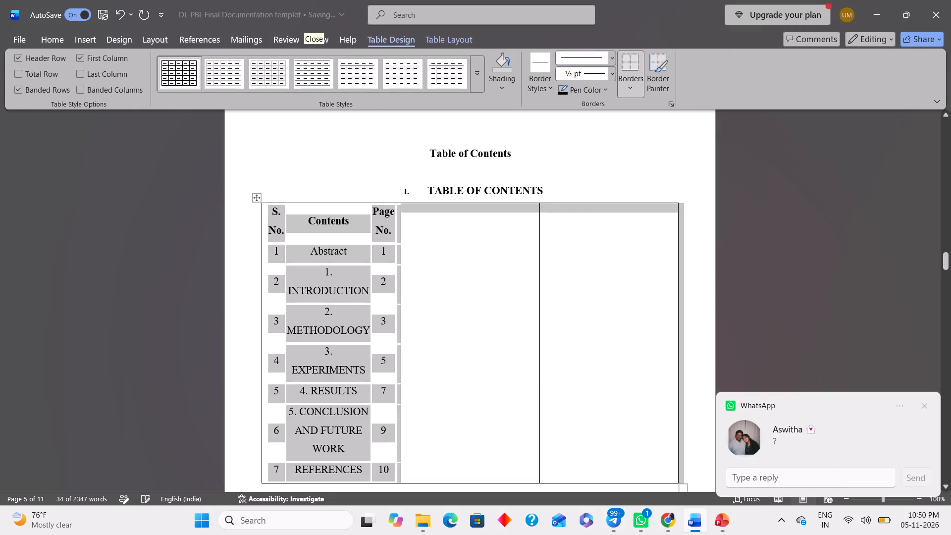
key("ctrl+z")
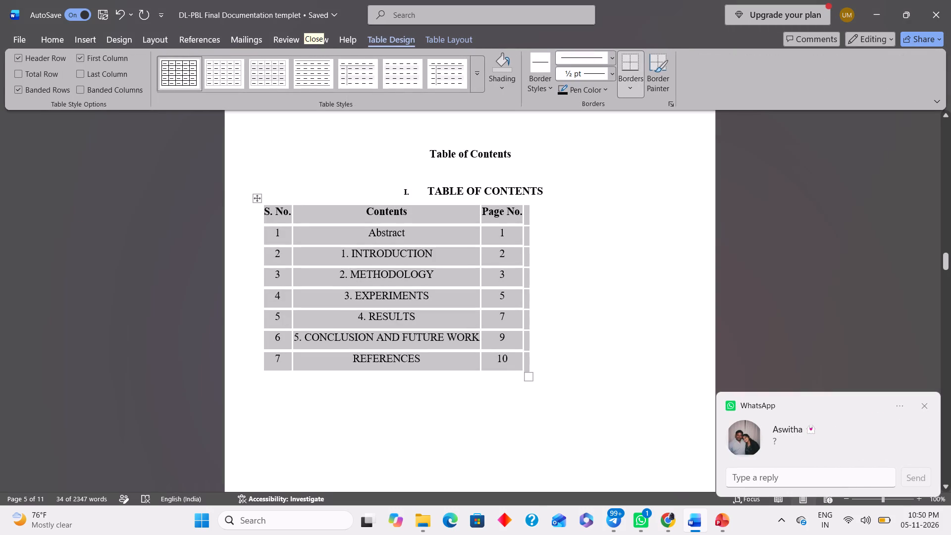
Apply the plain grid table style with full cell borders to the whole contents table.
left_click(171, 68)
left_click(476, 296)
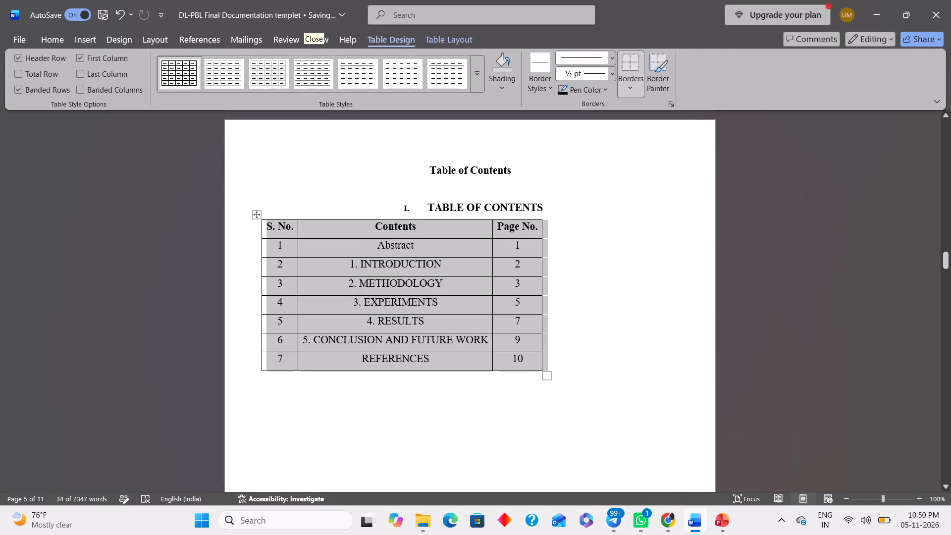
left_click(574, 316)
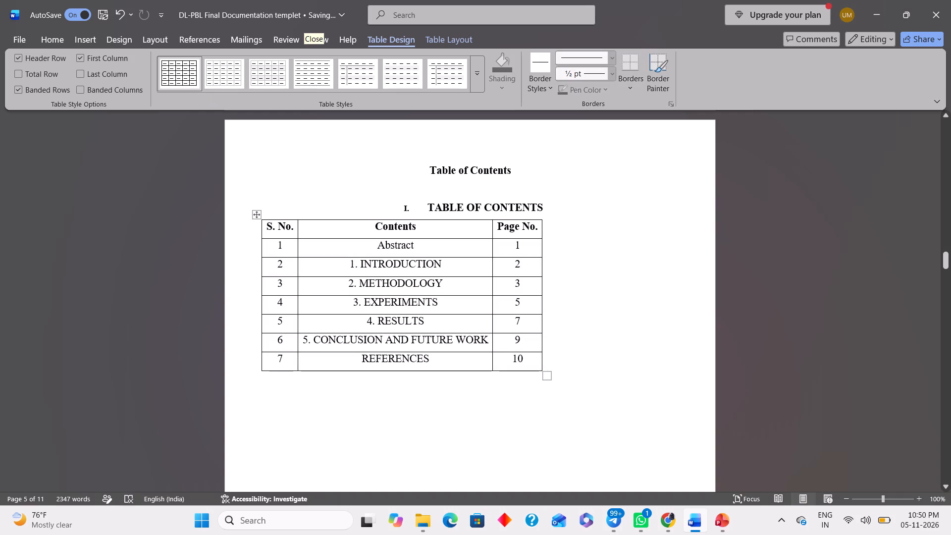
Enlarge the contents table slightly in both width and height.
left_click_drag(544, 375, 574, 389)
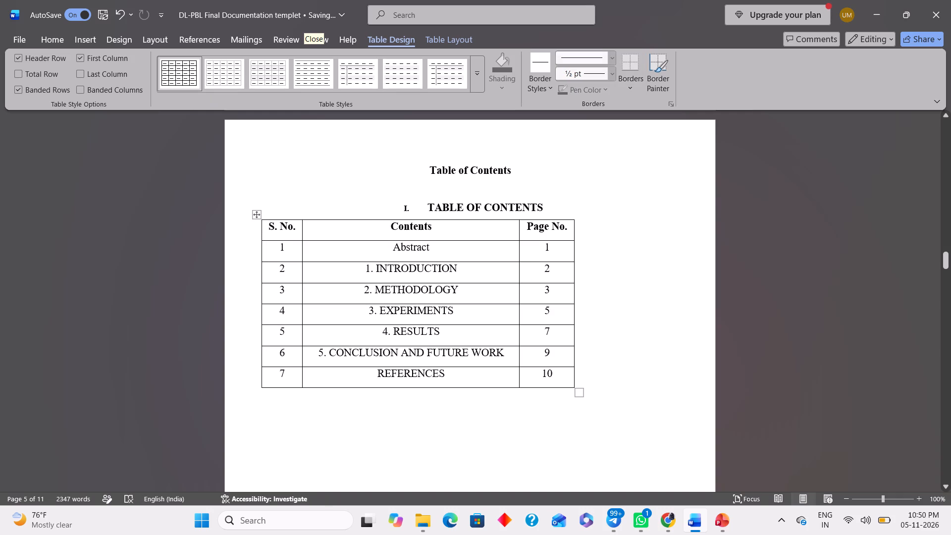
Delete the duplicate numbered heading "TABLE OF CONTENTS" directly above the contents table.
left_click_drag(551, 209, 408, 209)
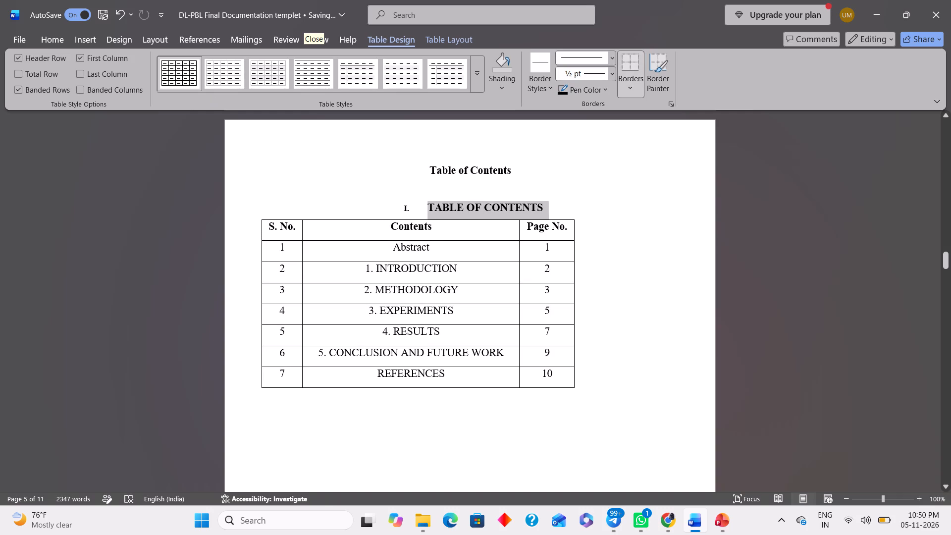
left_click_drag(408, 209, 404, 209)
key("BackSpace")
key("BackSpace")
key("BackSpace")
key("BackSpace")
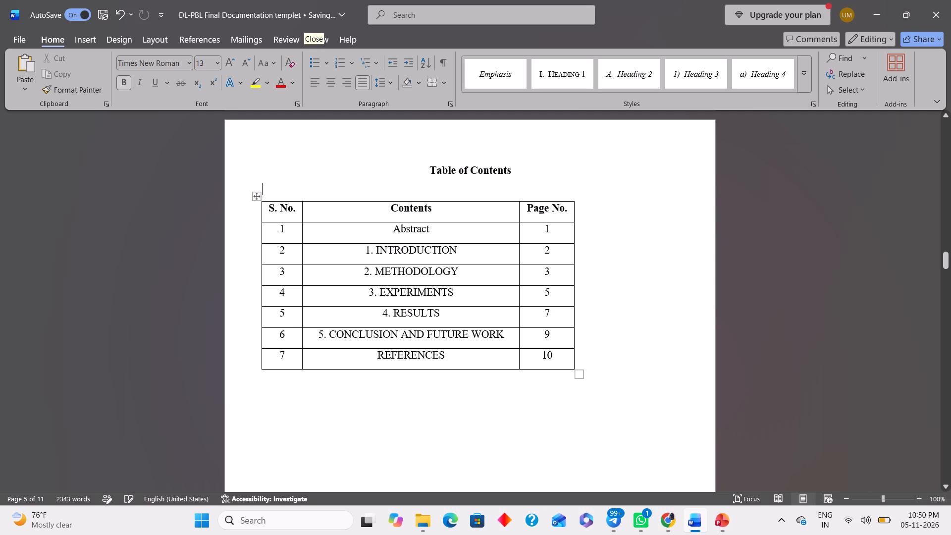
left_click(452, 227)
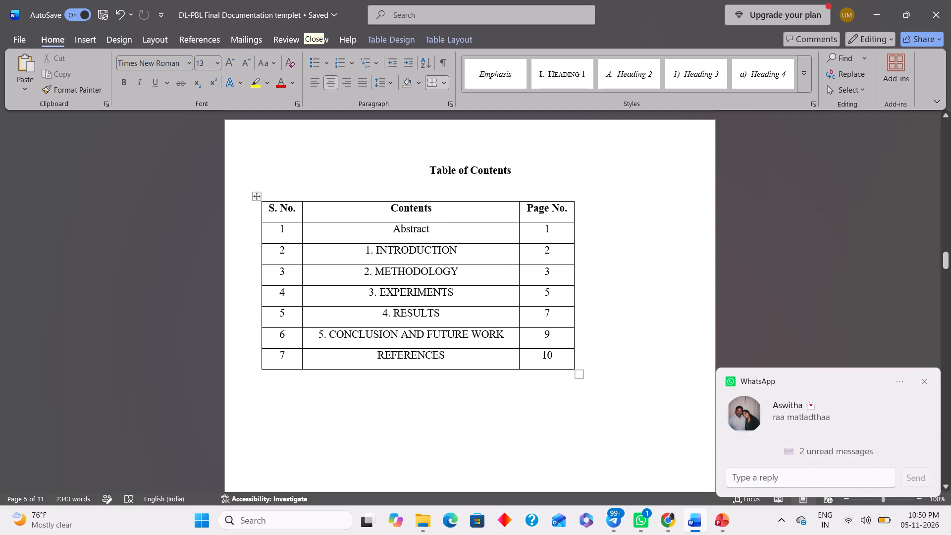
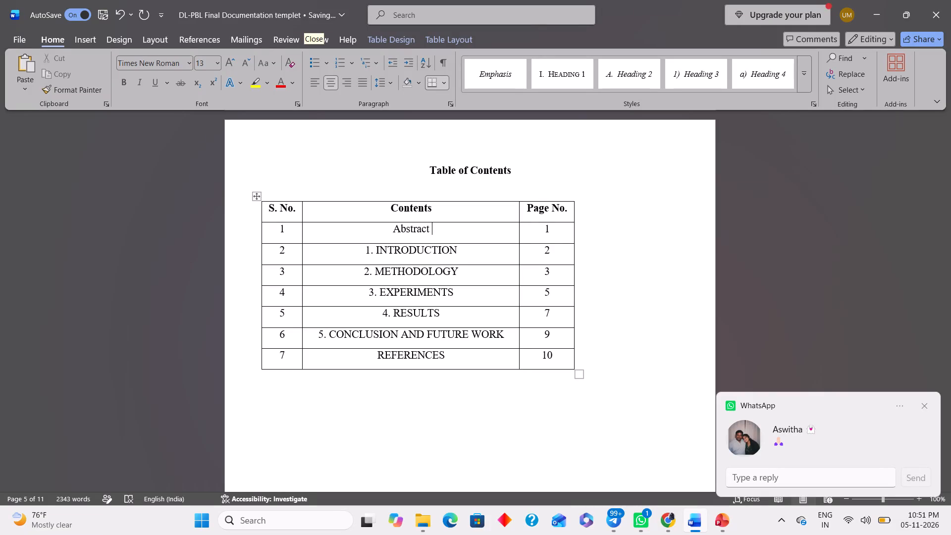
Replace the "Abstract" entry in the first numbered row of the contents table with "ABSTRACT".
type("AB")
type("STRA")
type("CT")
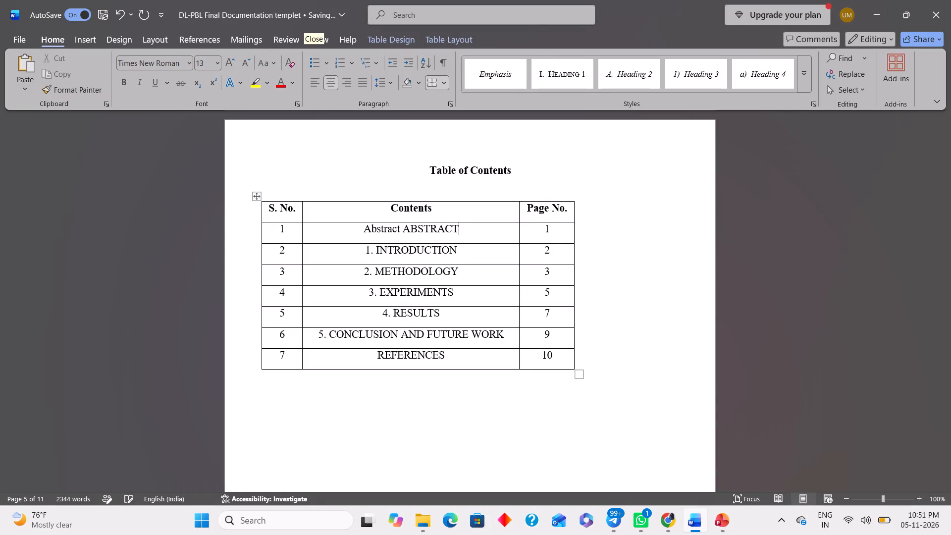
left_click(399, 228)
key("BackSpace")
key("BackSpace")
key("BackSpace")
key("BackSpace")
key("BackSpace")
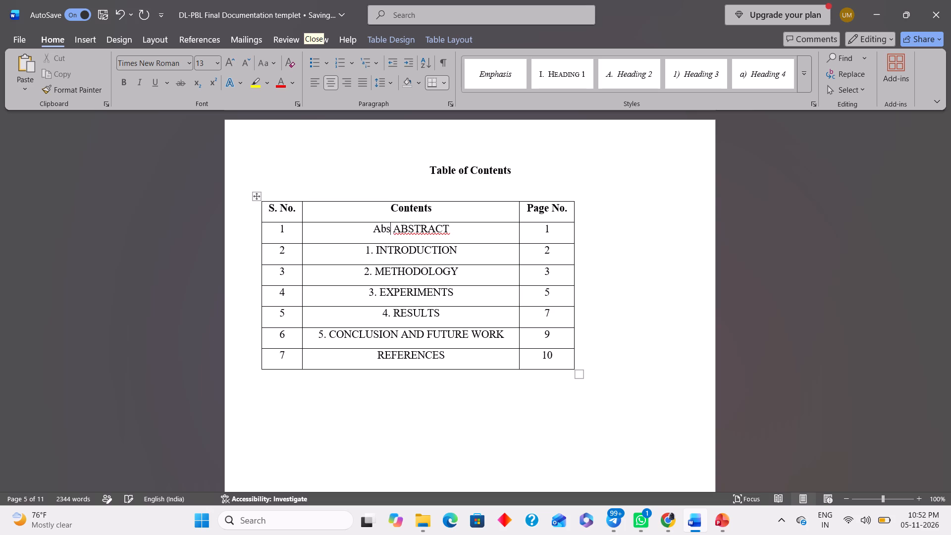
key("BackSpace")
key("BackSpace")
key("BackSpace")
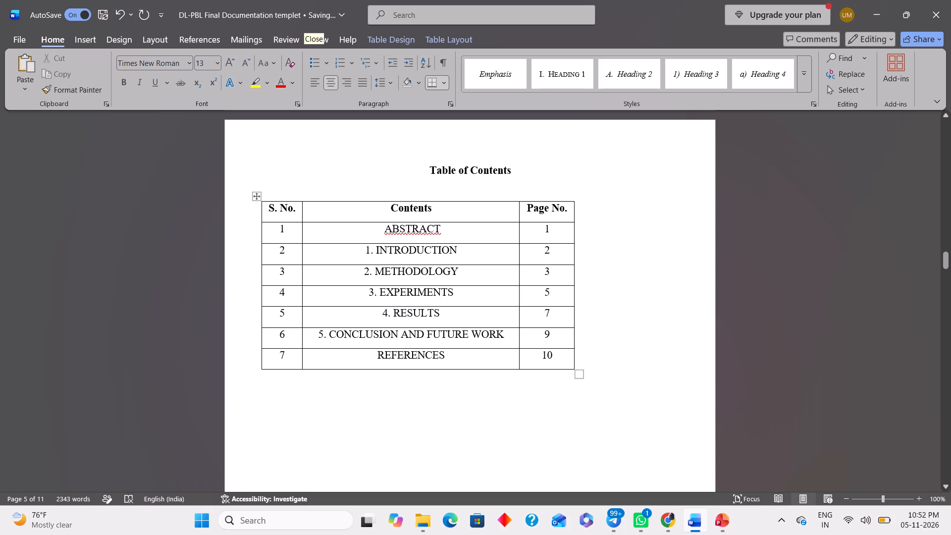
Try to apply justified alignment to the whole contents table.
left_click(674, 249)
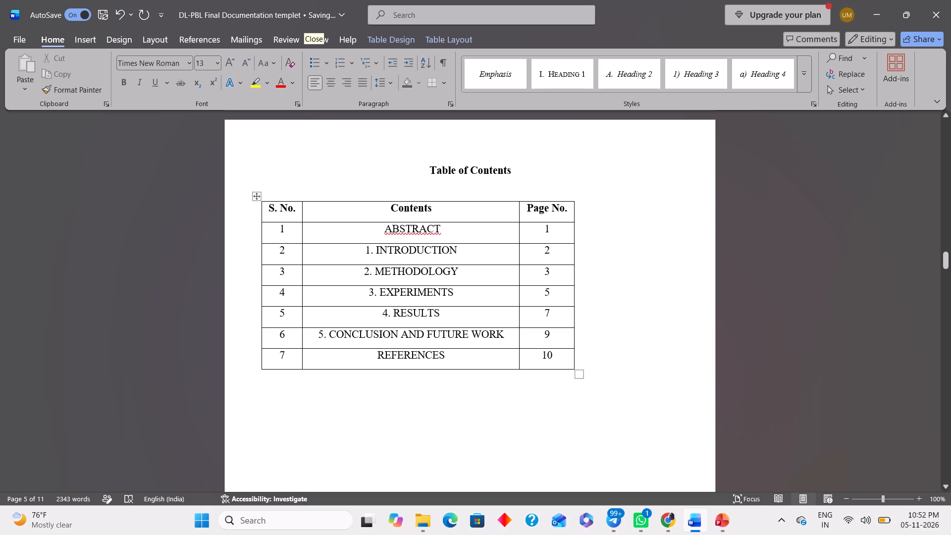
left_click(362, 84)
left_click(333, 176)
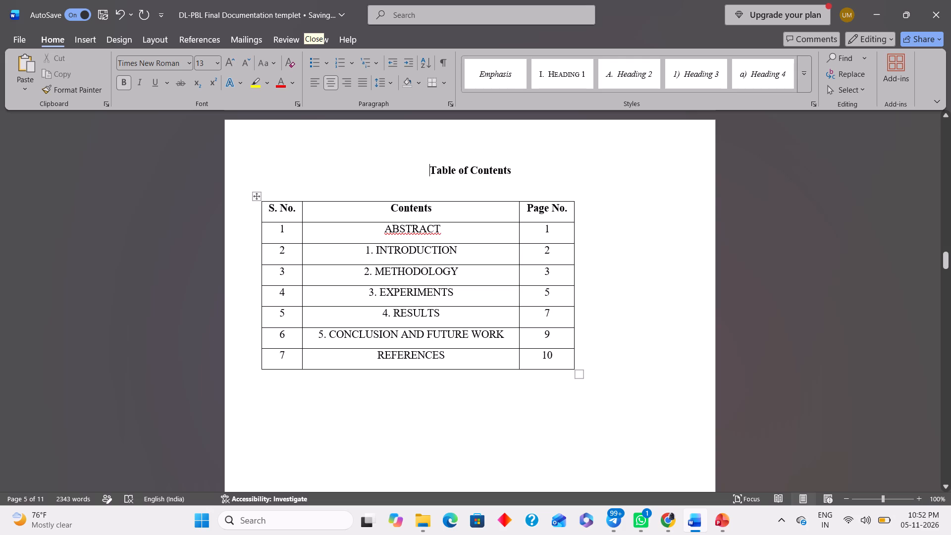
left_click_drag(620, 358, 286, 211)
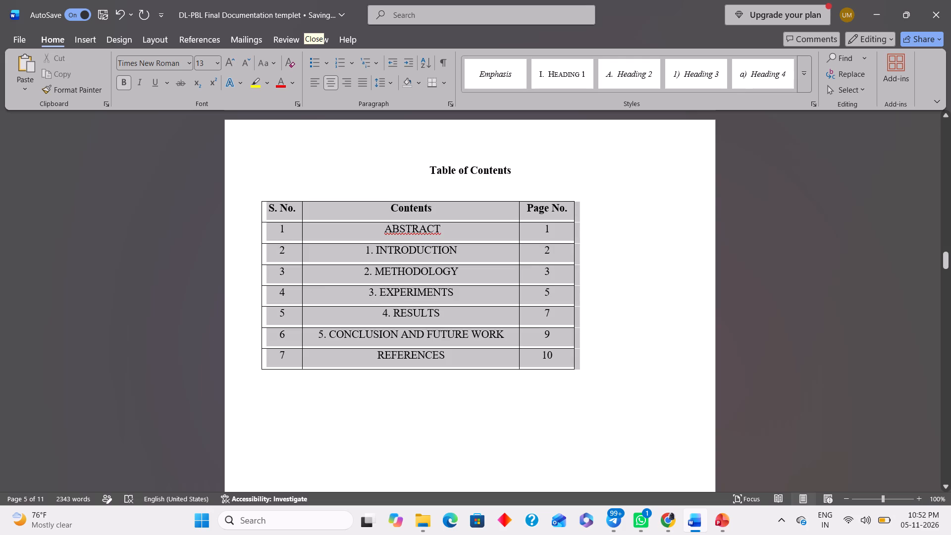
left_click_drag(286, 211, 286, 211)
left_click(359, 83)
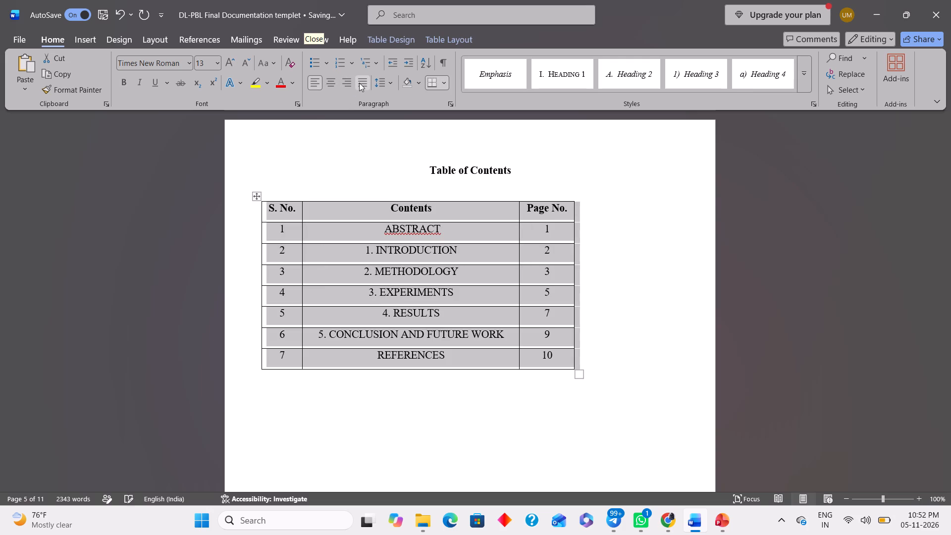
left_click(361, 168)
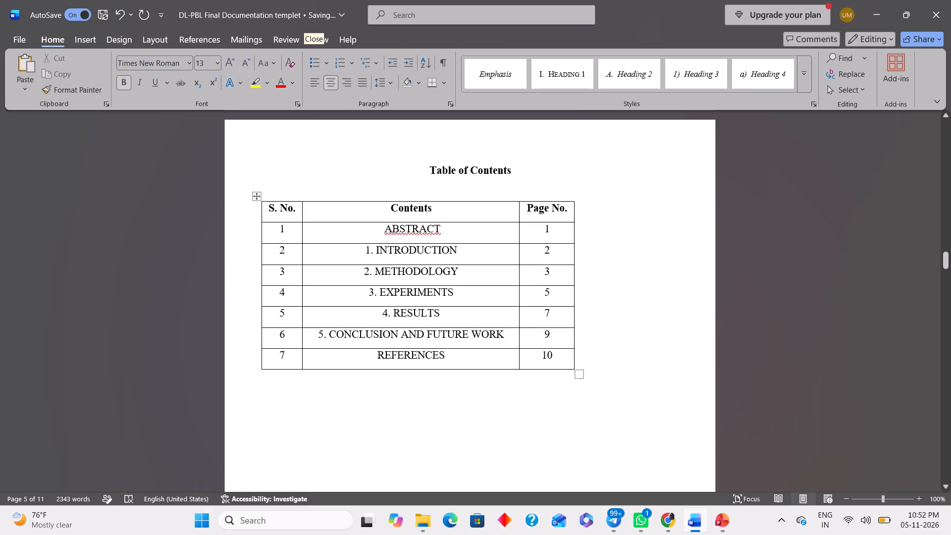
Move the contents table horizontally so it sits centred beneath the "Table of Contents" heading.
left_click(646, 318)
scroll(646, 318, "up", 1)
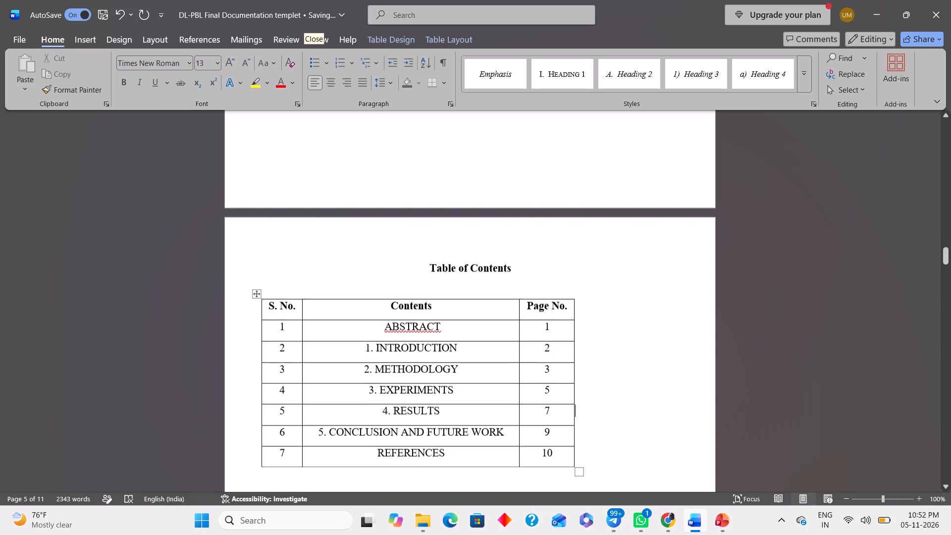
left_click_drag(256, 291, 290, 290)
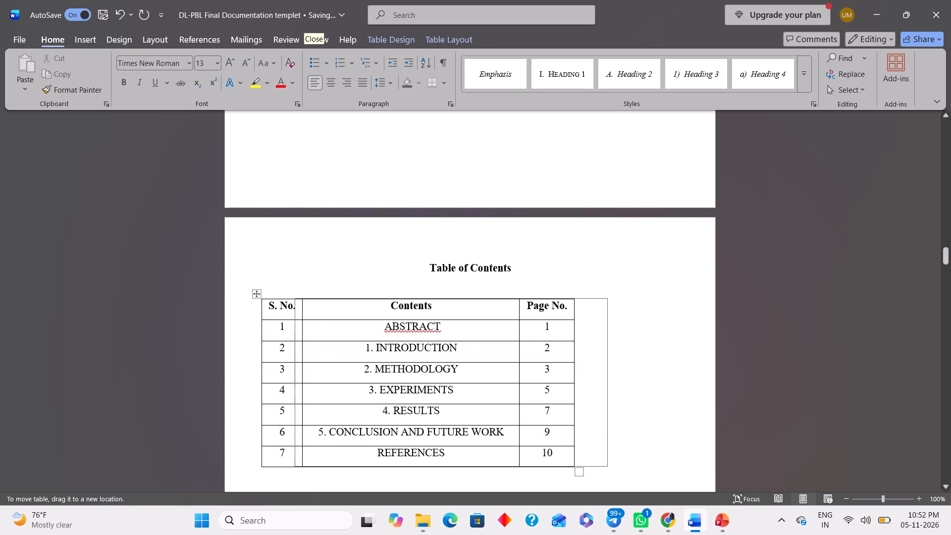
left_click_drag(290, 290, 322, 293)
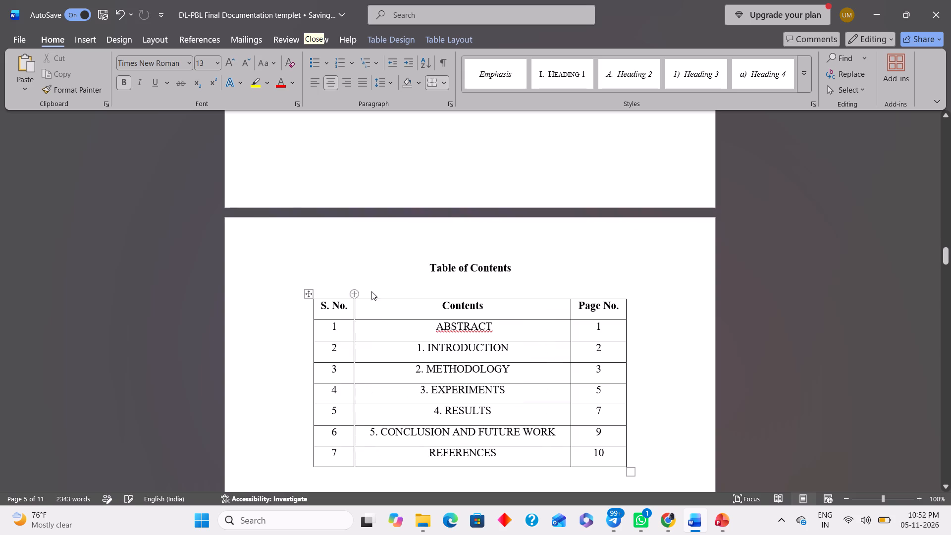
left_click(356, 249)
Look through the report's pages, from the cover page through the abstract and onward, to check the layout.
scroll(356, 249, "down", 1)
scroll(356, 249, "up", 10)
scroll(356, 249, "right", 1)
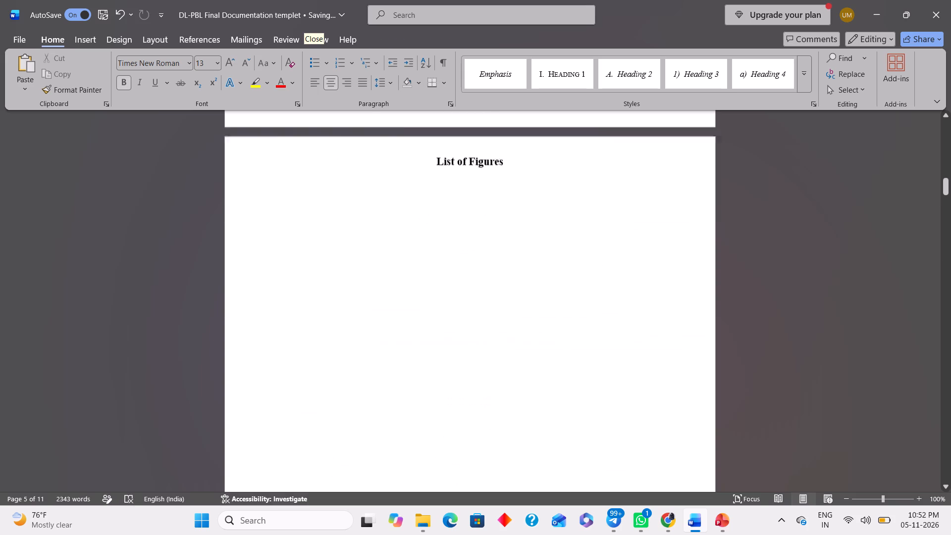
scroll(356, 249, "up", 4)
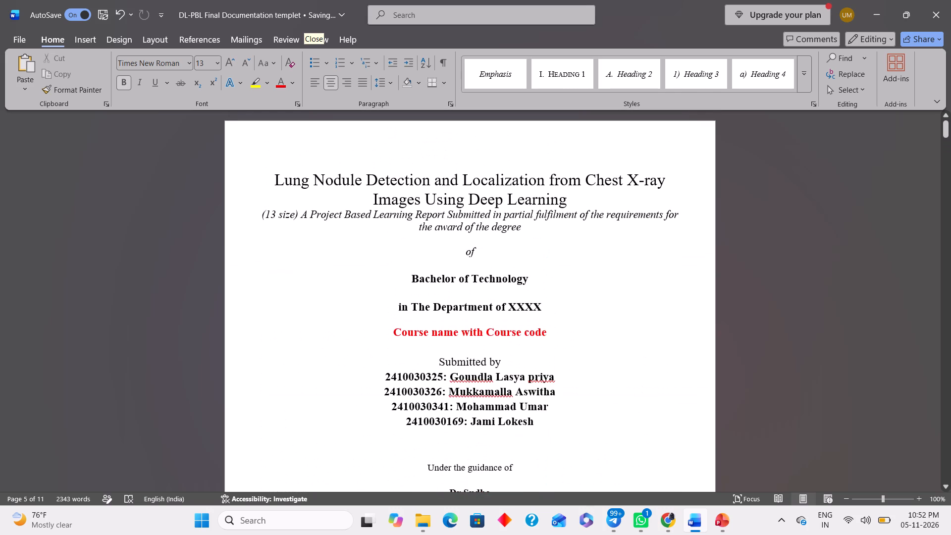
scroll(429, 320, "down", 6)
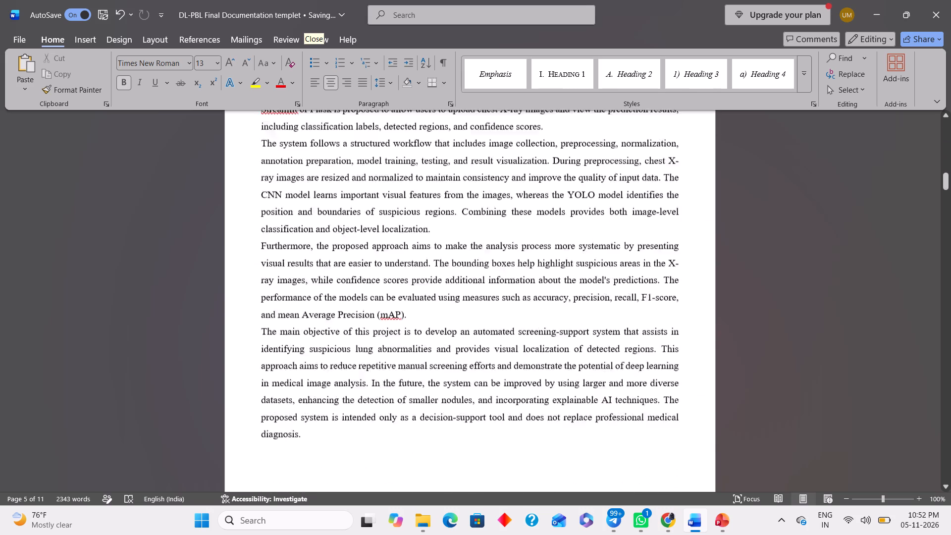